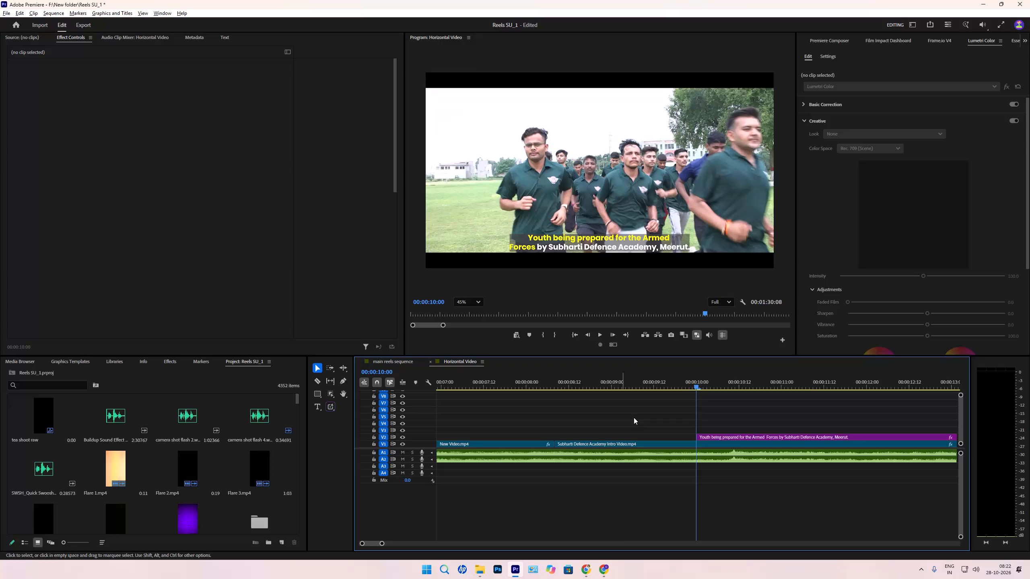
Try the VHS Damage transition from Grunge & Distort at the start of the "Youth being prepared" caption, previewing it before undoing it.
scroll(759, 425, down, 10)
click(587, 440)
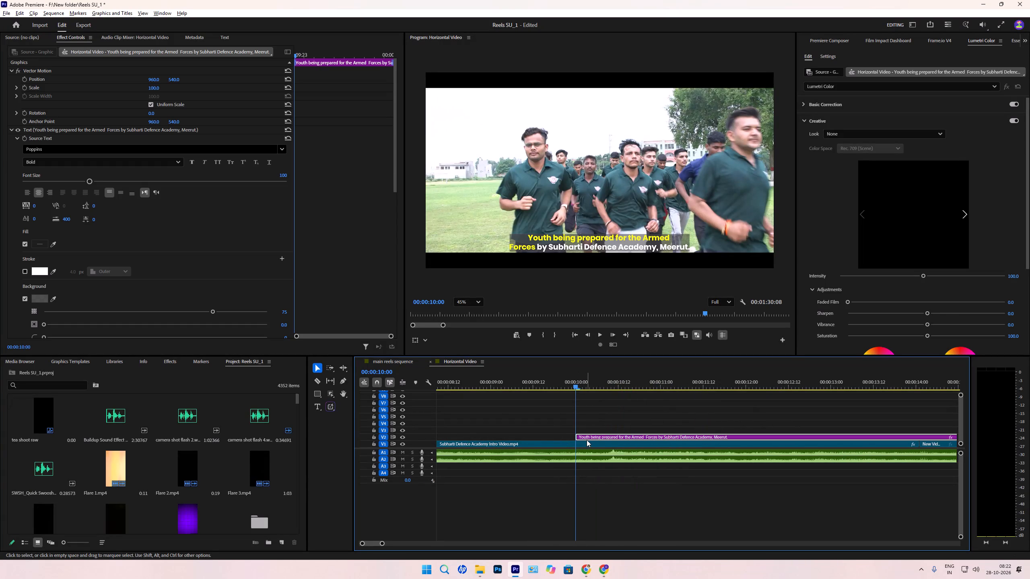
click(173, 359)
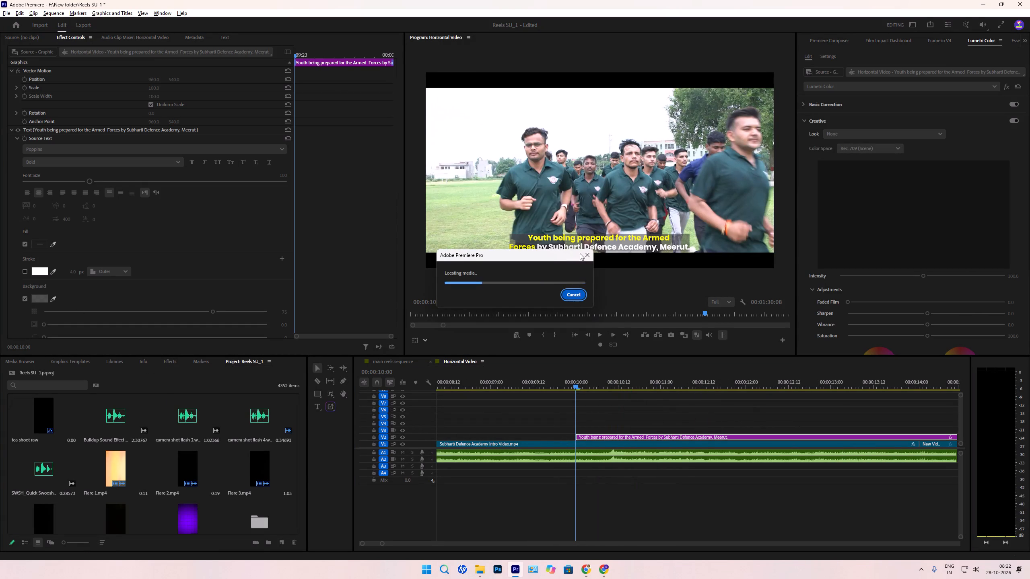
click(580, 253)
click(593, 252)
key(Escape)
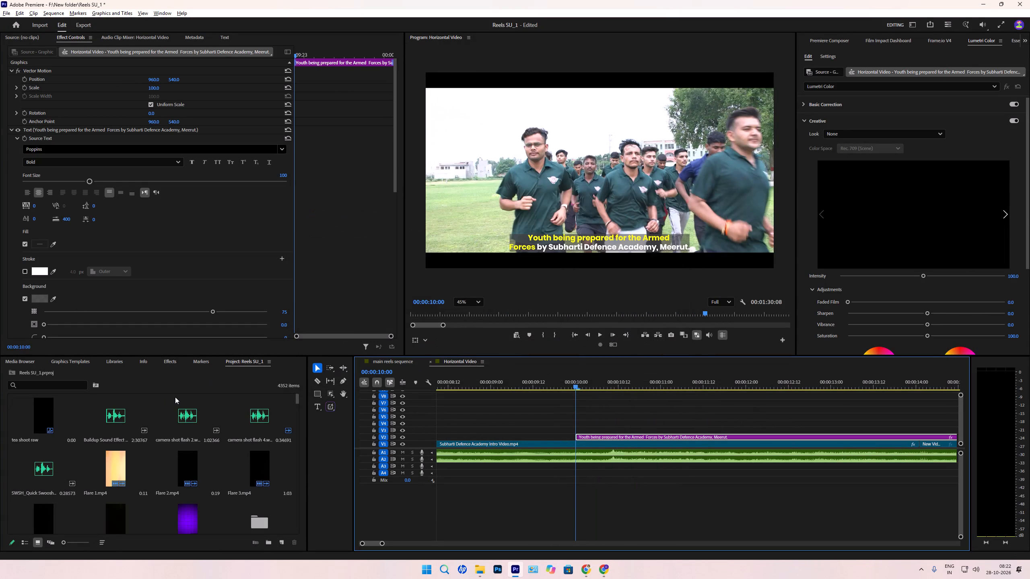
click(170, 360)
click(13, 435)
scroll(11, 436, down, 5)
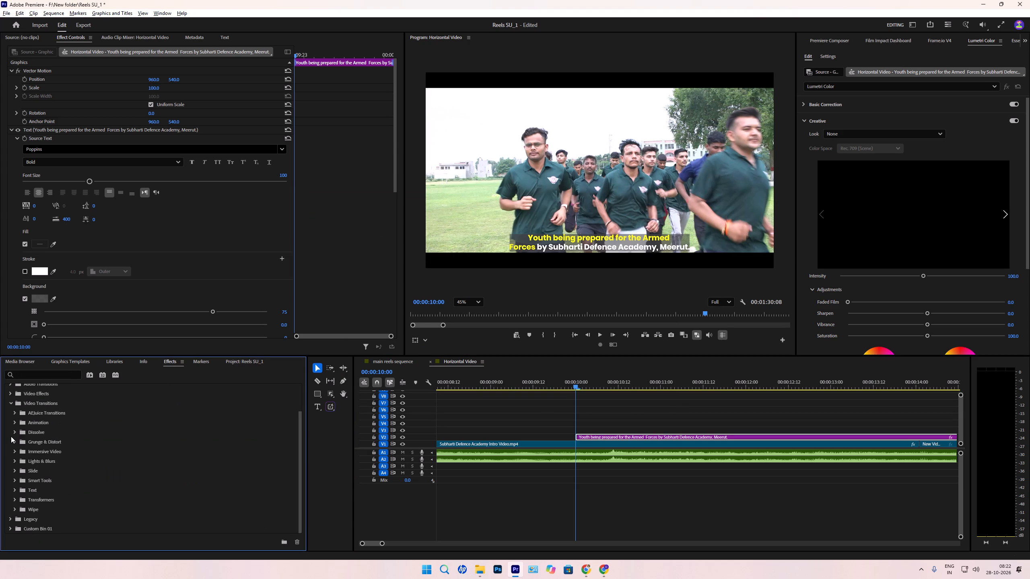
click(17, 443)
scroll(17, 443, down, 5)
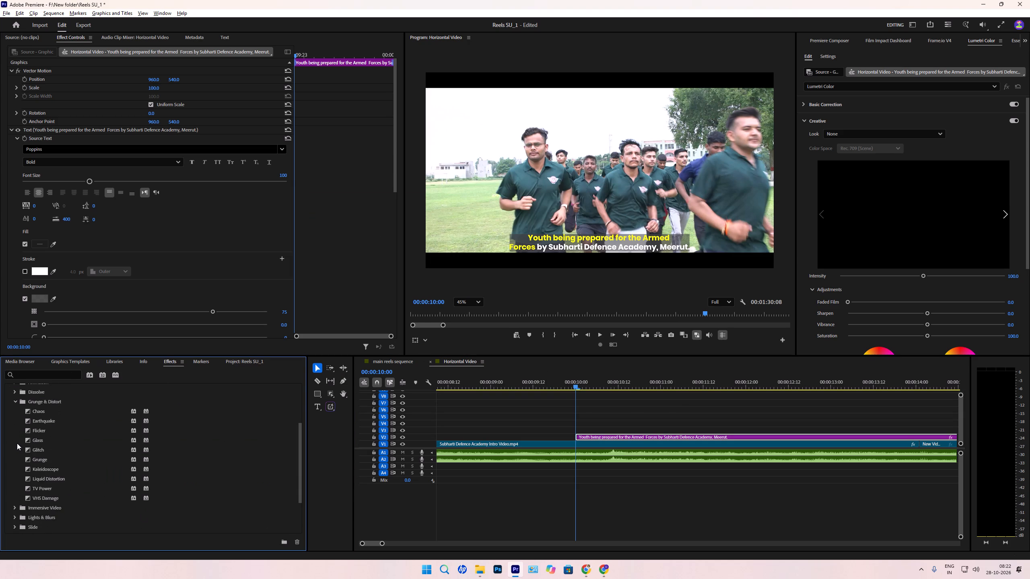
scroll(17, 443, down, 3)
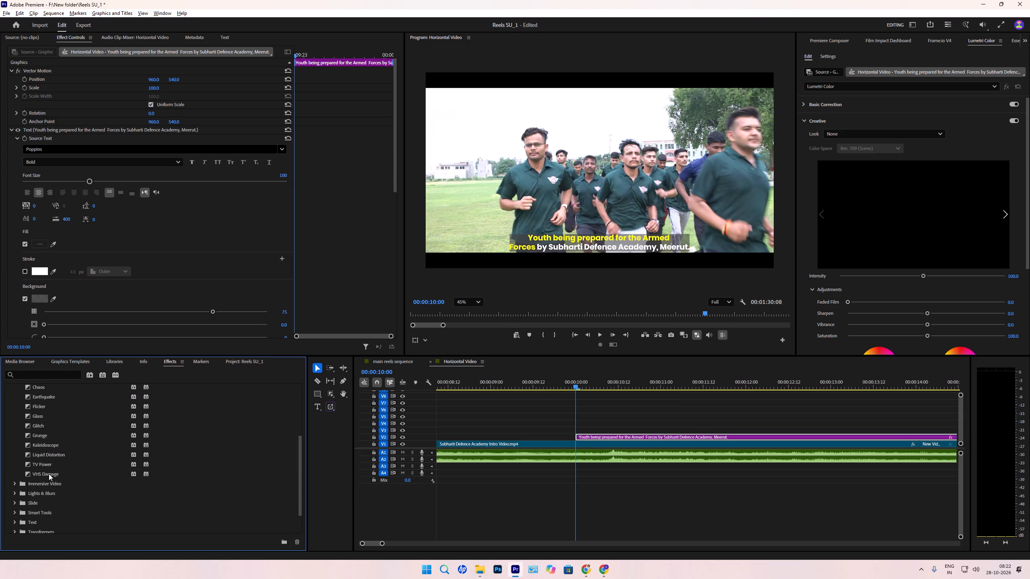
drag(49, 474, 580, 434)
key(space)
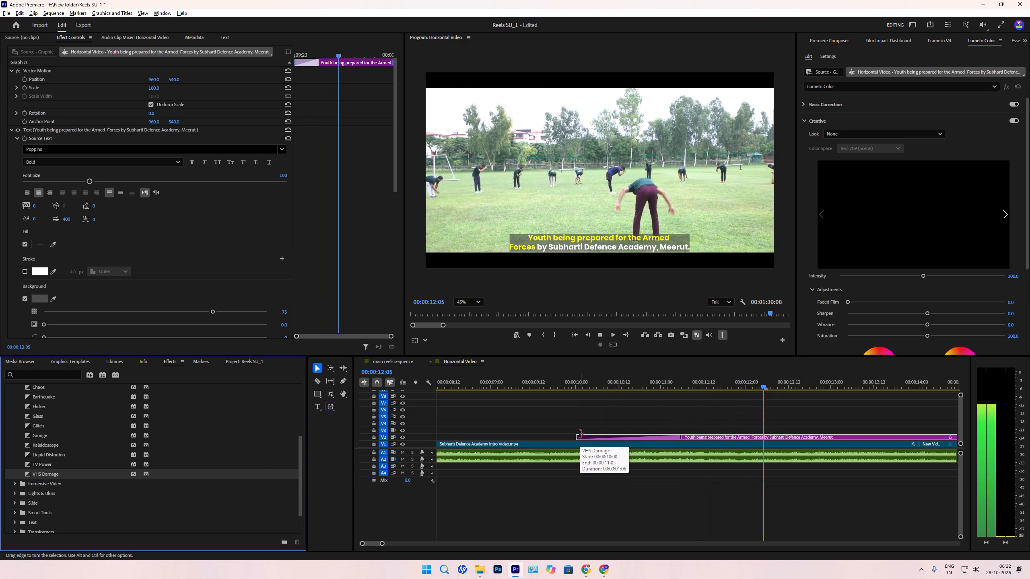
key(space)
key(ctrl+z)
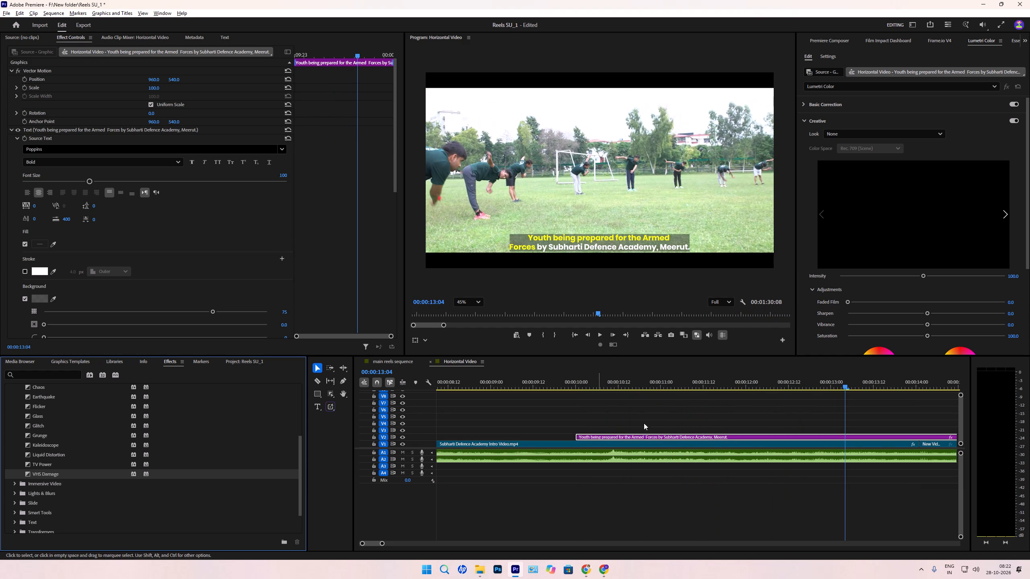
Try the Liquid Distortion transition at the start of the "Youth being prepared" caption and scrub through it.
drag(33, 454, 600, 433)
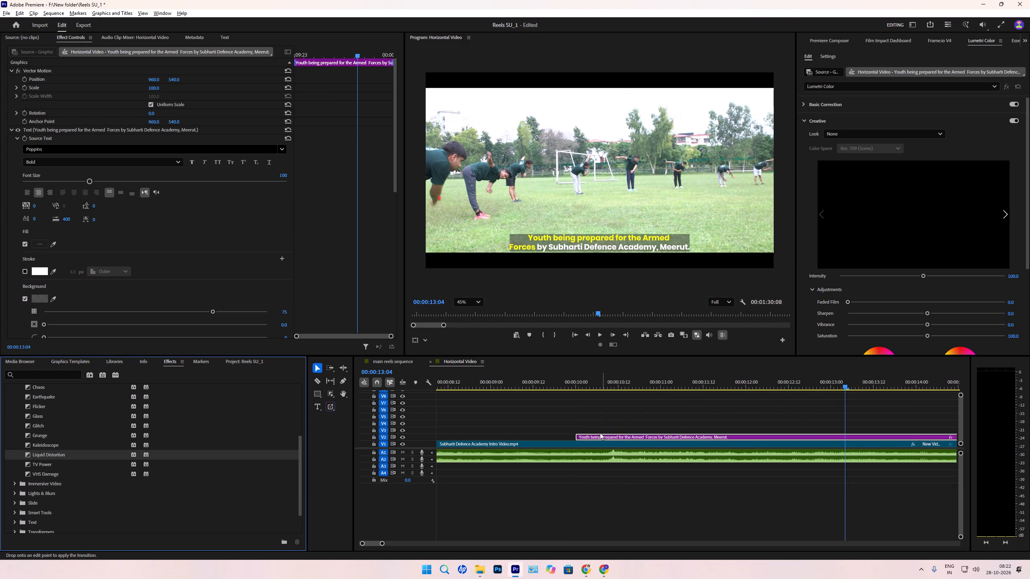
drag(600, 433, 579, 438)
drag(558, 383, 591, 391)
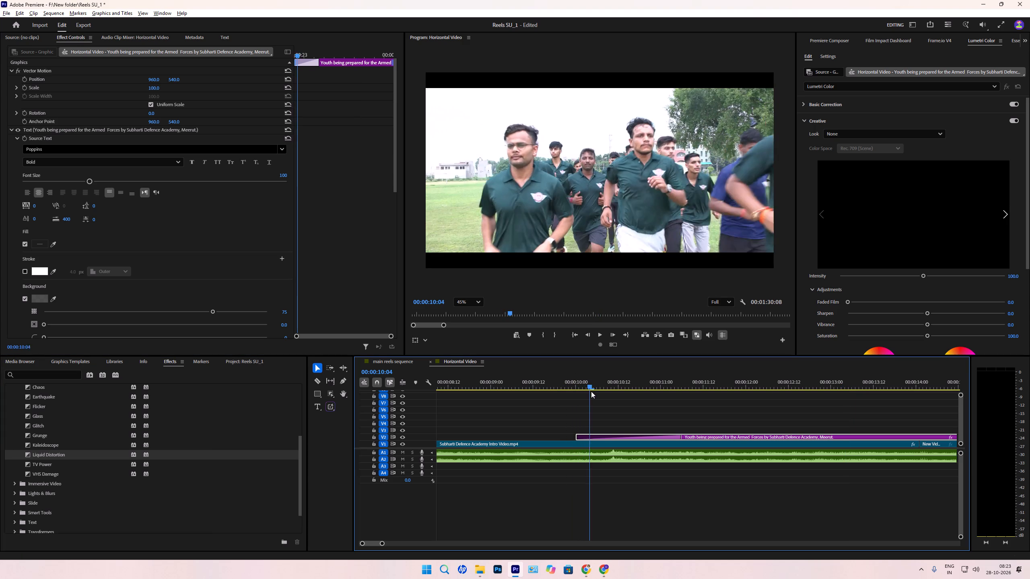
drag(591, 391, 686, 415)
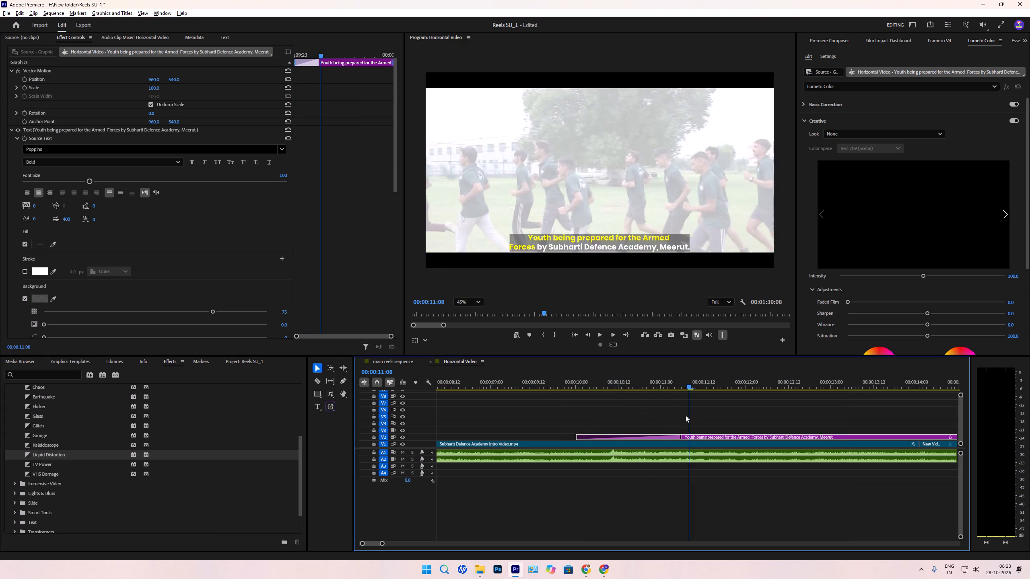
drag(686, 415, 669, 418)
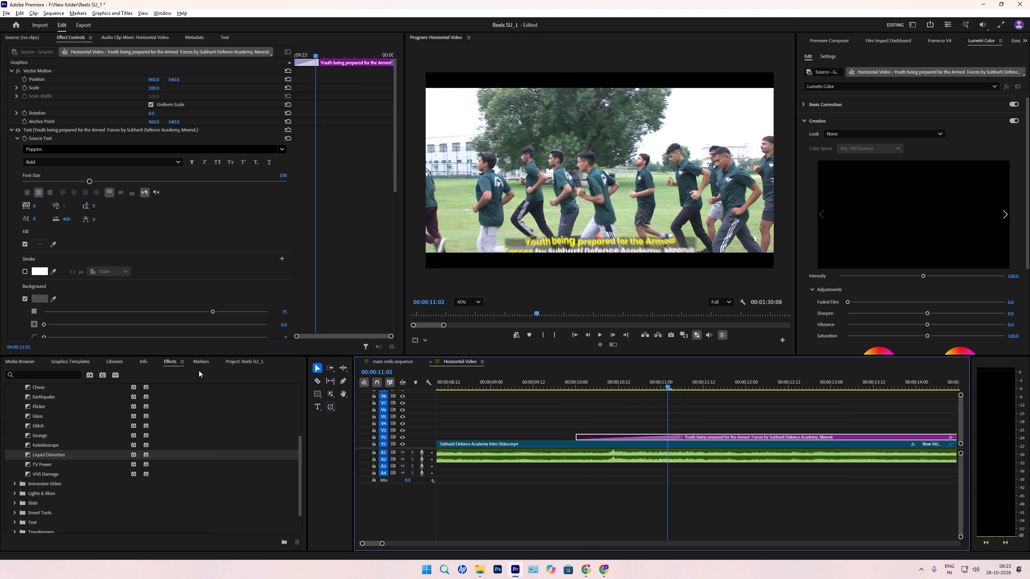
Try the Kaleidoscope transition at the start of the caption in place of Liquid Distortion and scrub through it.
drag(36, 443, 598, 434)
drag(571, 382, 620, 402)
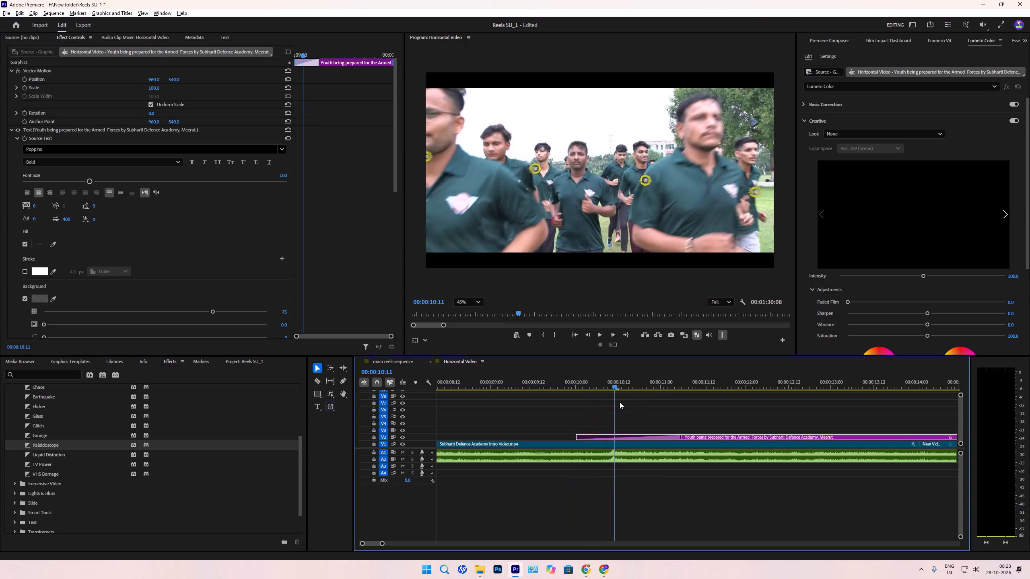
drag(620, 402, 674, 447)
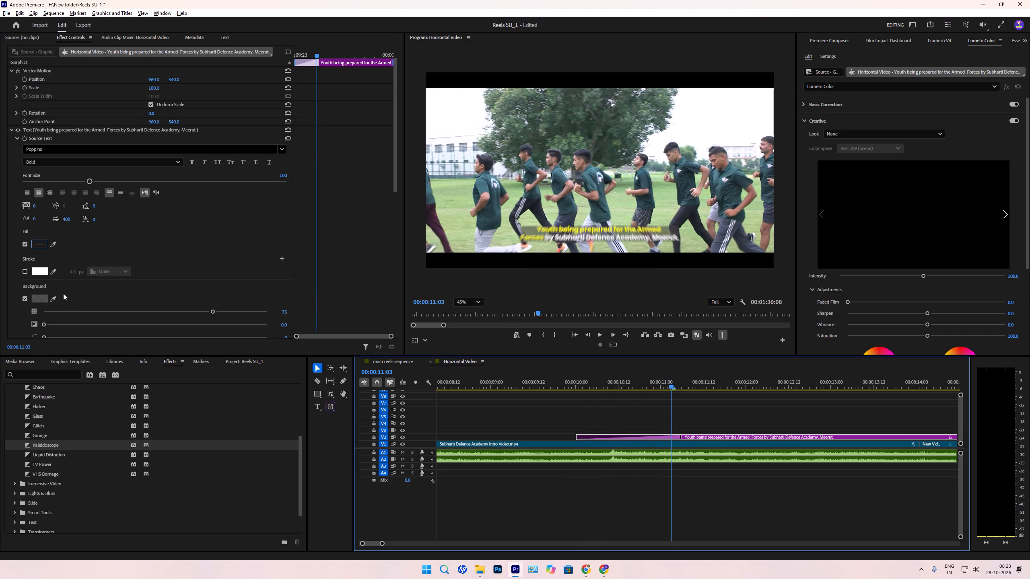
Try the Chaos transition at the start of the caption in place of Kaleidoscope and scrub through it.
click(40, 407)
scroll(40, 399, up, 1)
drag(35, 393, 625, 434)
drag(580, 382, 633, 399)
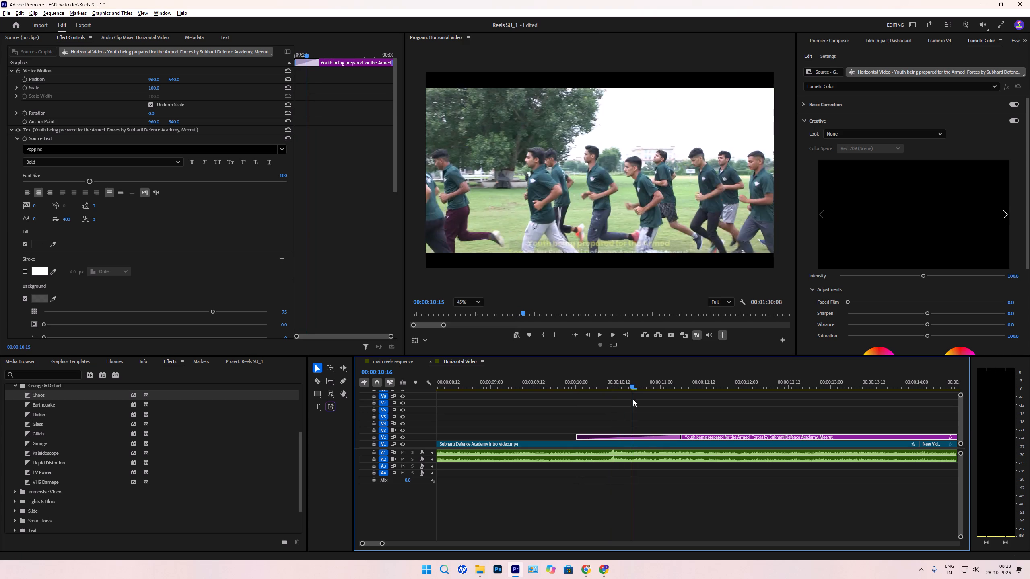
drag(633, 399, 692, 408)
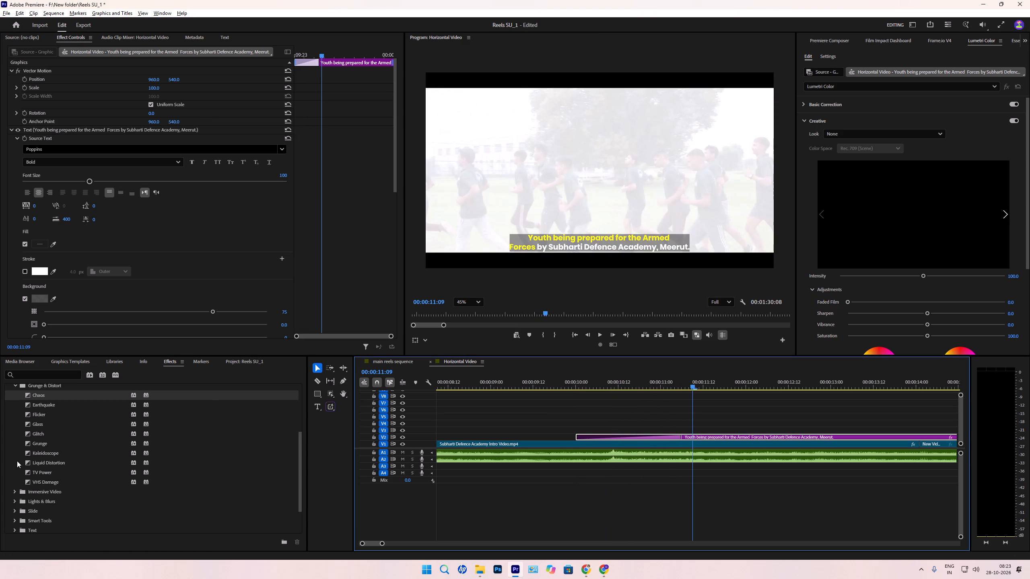
Apply the VR Iris Wipe transition from Immersive Video to the start of the "Youth being prepared" caption and preview it.
scroll(16, 461, down, 3)
click(15, 470)
scroll(15, 470, down, 7)
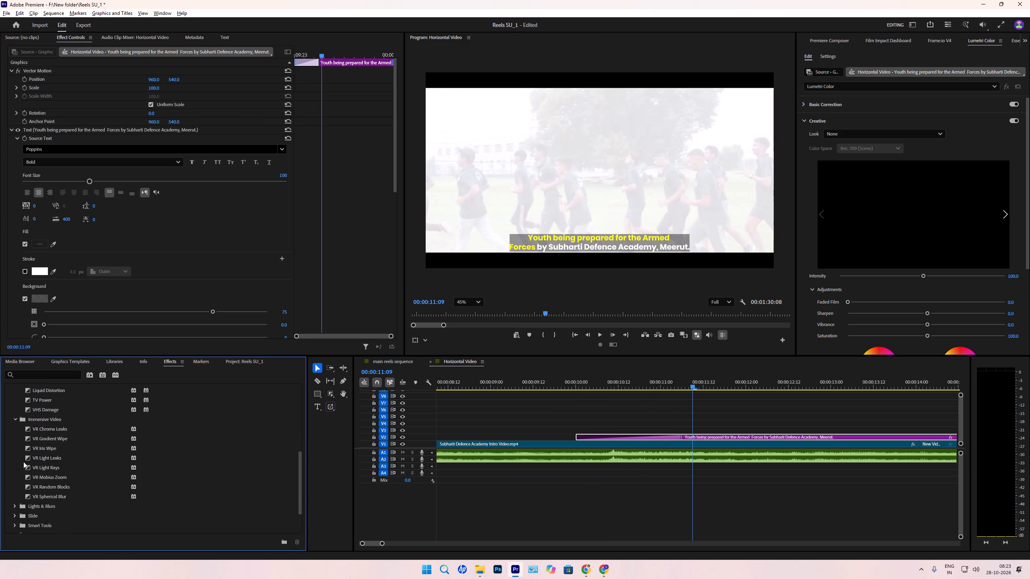
drag(35, 439, 584, 434)
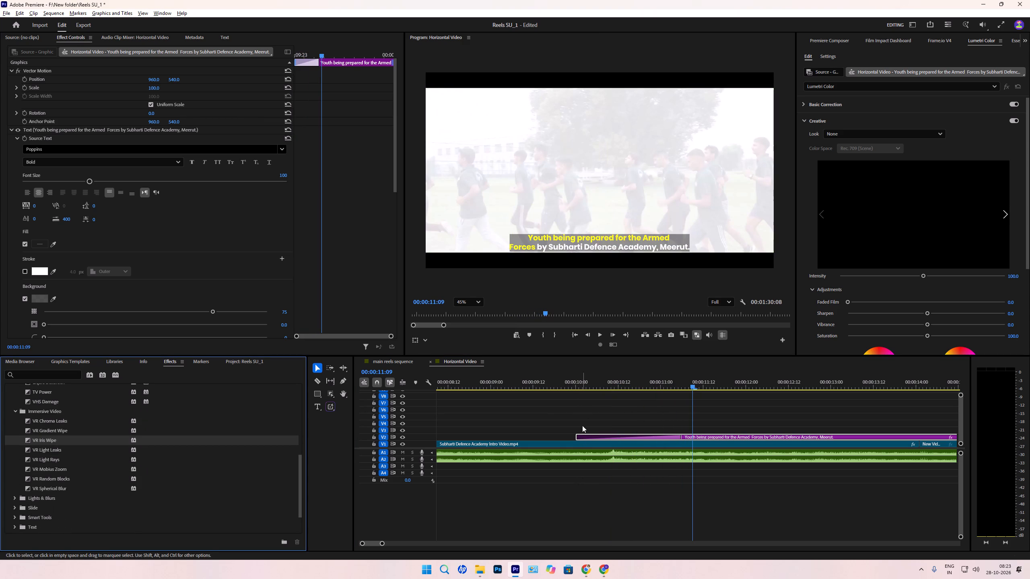
drag(564, 382, 620, 400)
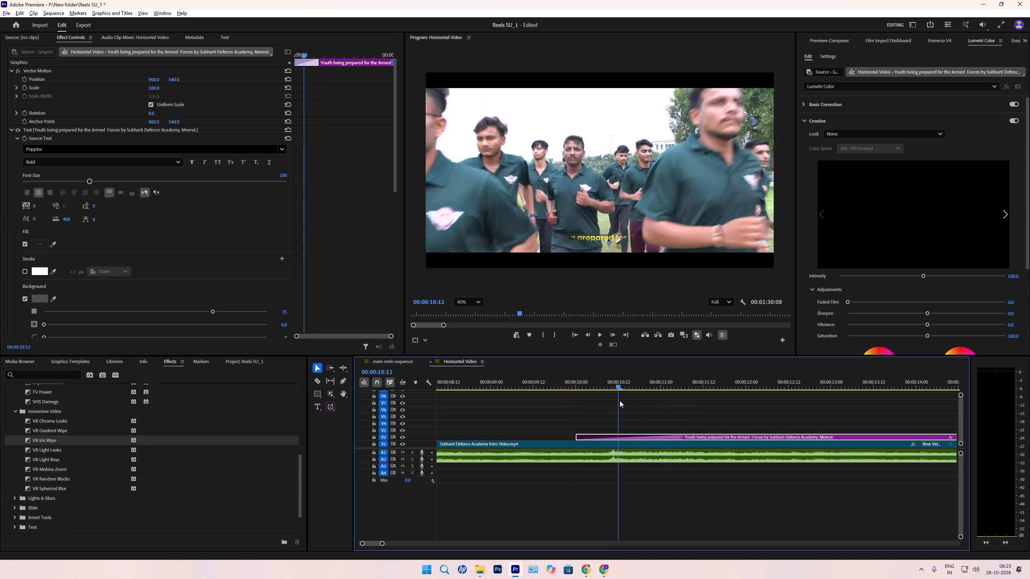
drag(620, 400, 609, 412)
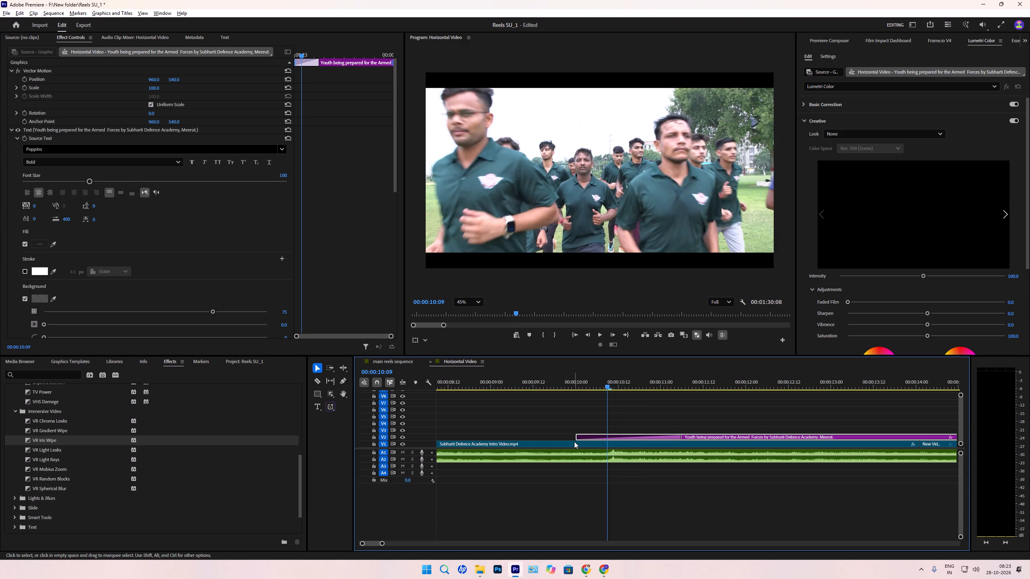
drag(572, 438, 553, 432)
key(Up)
key(space)
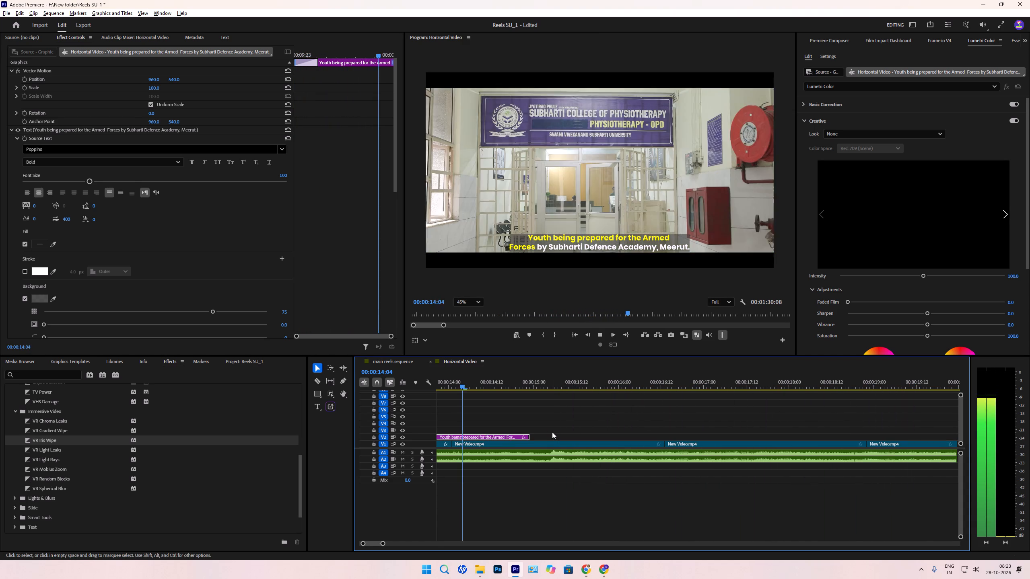
key(space)
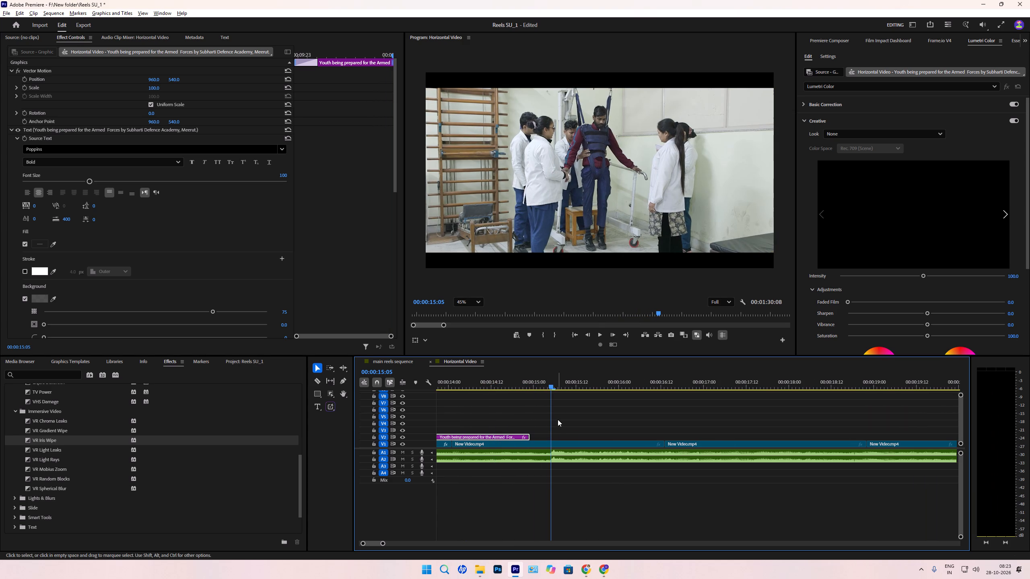
Split the "Youth being prepared" caption at 00:00:14:01, where the physiotherapy footage begins.
scroll(558, 419, up, 6)
drag(521, 382, 512, 382)
key(Down)
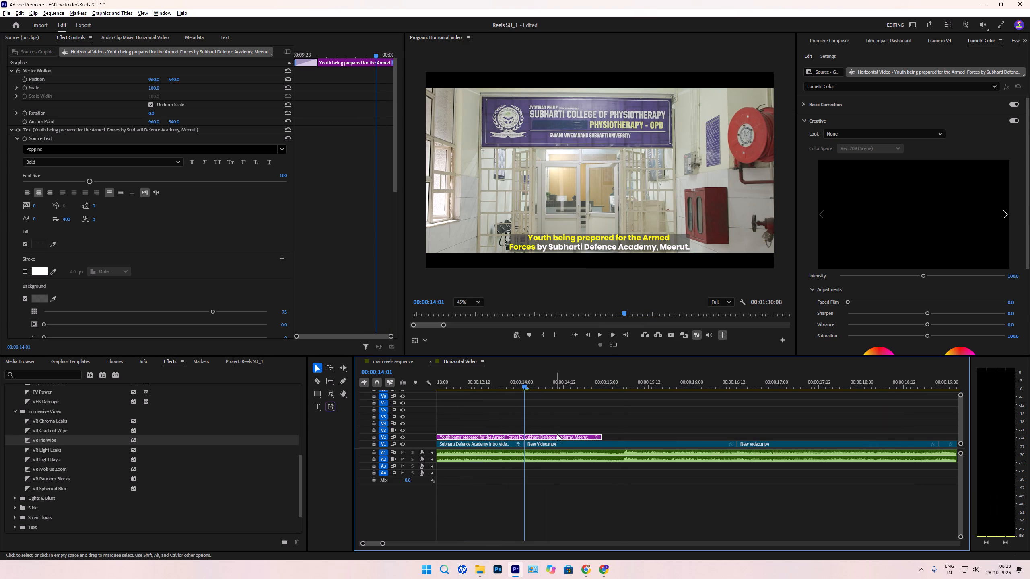
key(ctrl+k)
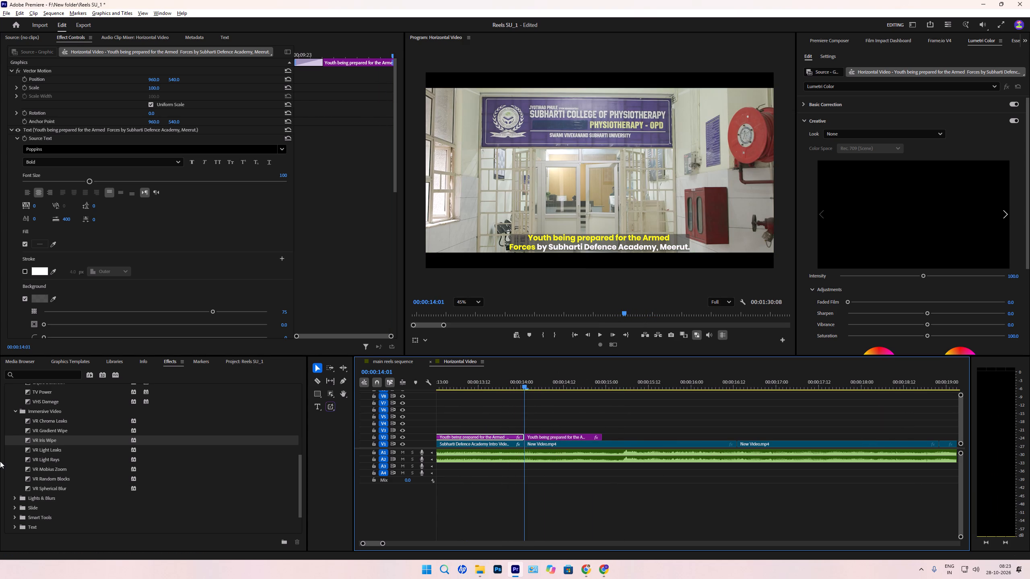
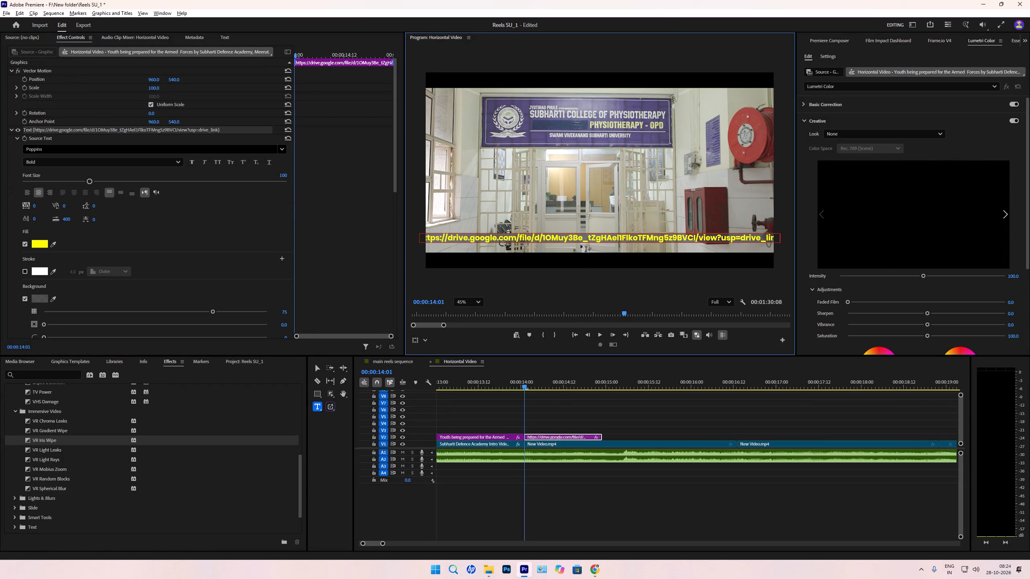
Replace the link text in the caption over the physiotherapy footage with "Subharti College of Physiotherapy" from the clipboard history.
key(ctrl+a)
key(ctrl+a)
key(super+v)
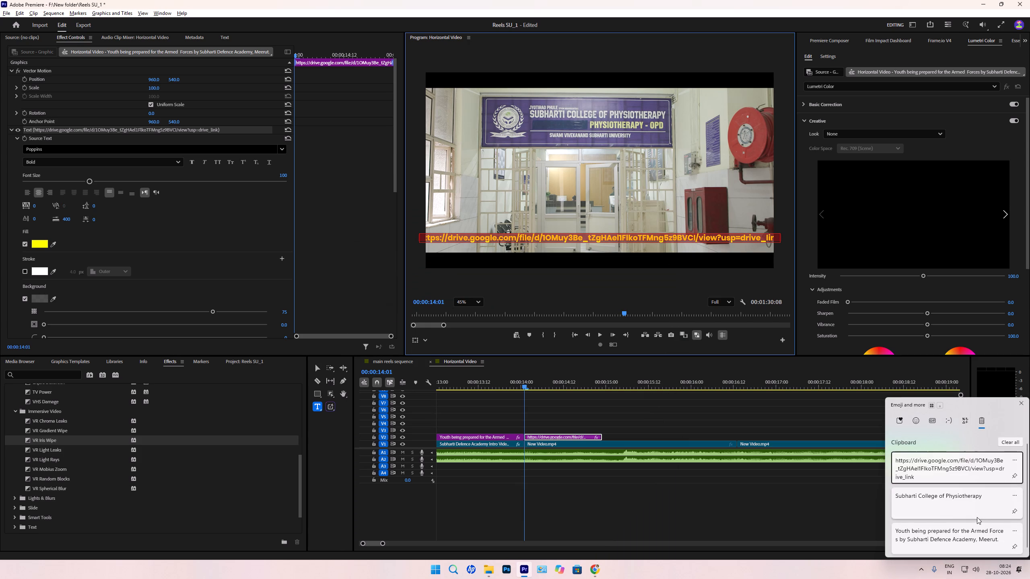
click(972, 511)
key(ctrl+v)
click(316, 368)
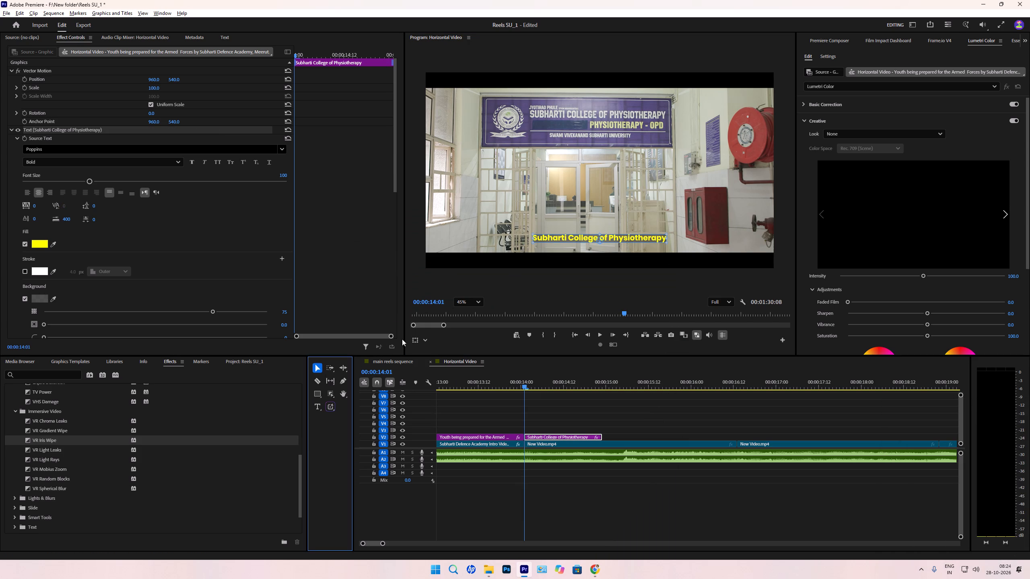
Enlarge the "Subharti College of Physiotherapy" caption and move it slightly lower, near the bottom edge of the footage.
drag(665, 239, 674, 239)
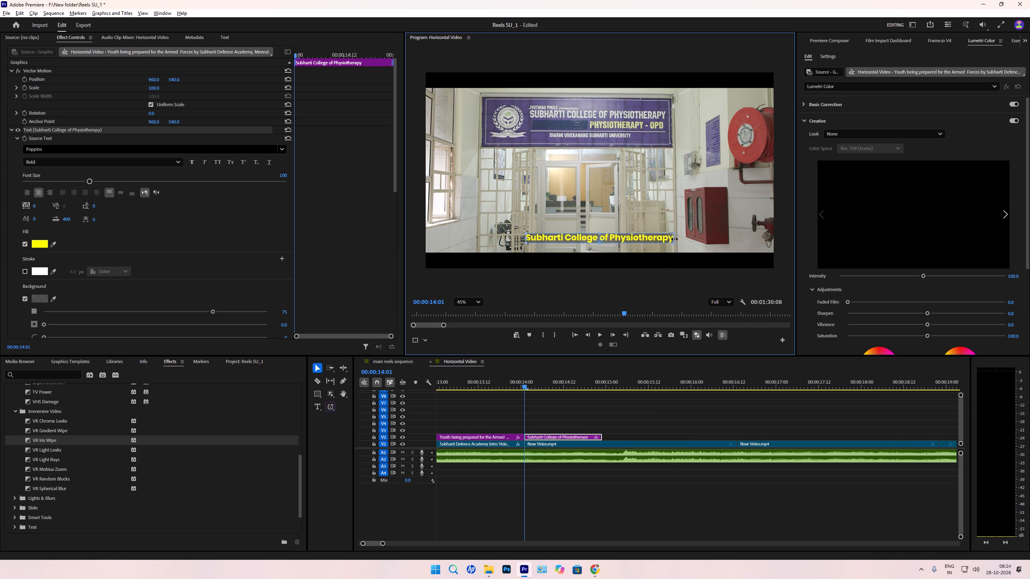
drag(674, 239, 692, 235)
drag(668, 236, 664, 243)
Change the fill colour of the "Subharti College of Physiotherapy" caption to white and deselect the clip.
click(39, 246)
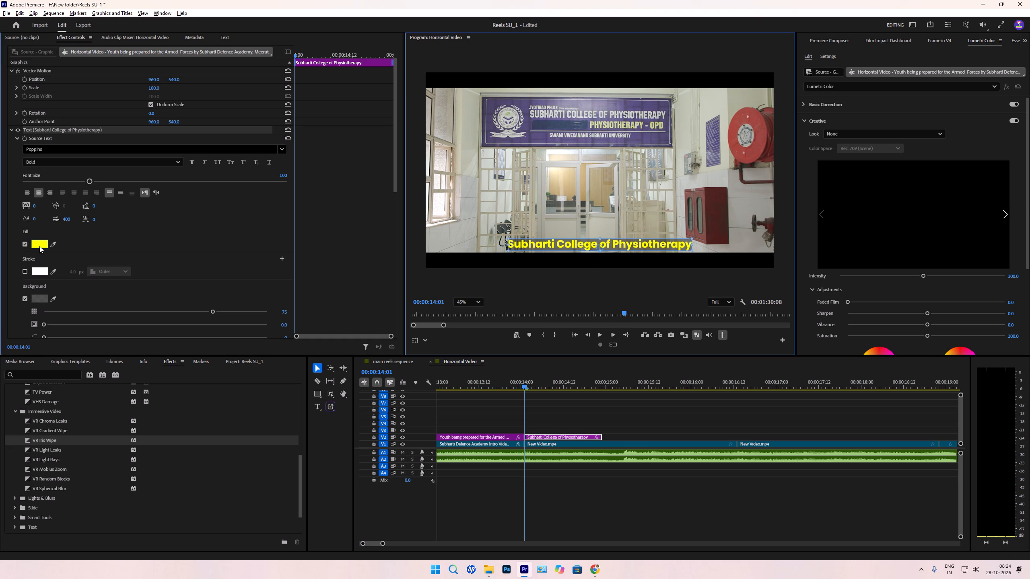
drag(492, 309, 302, 372)
key(Return)
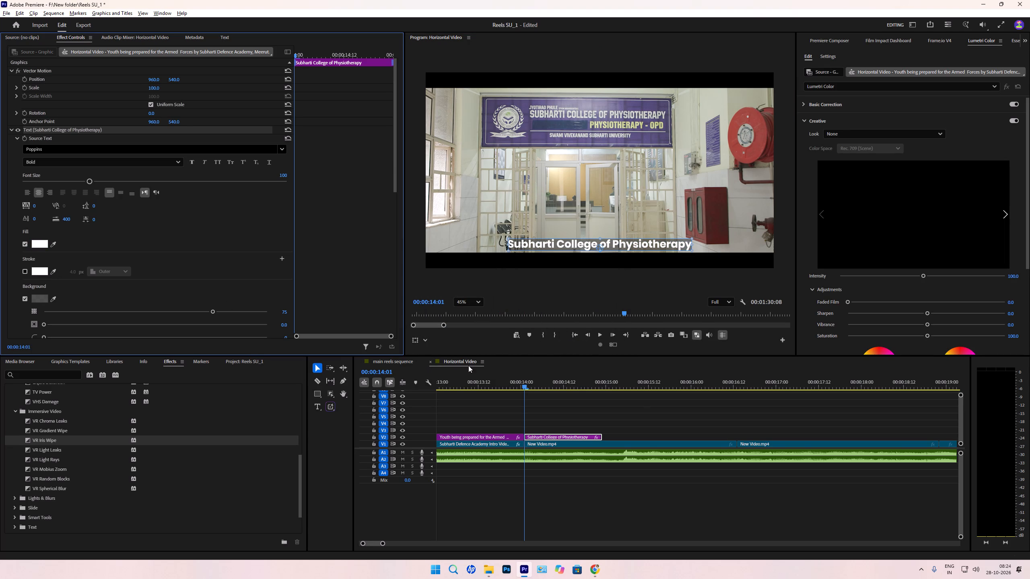
click(630, 421)
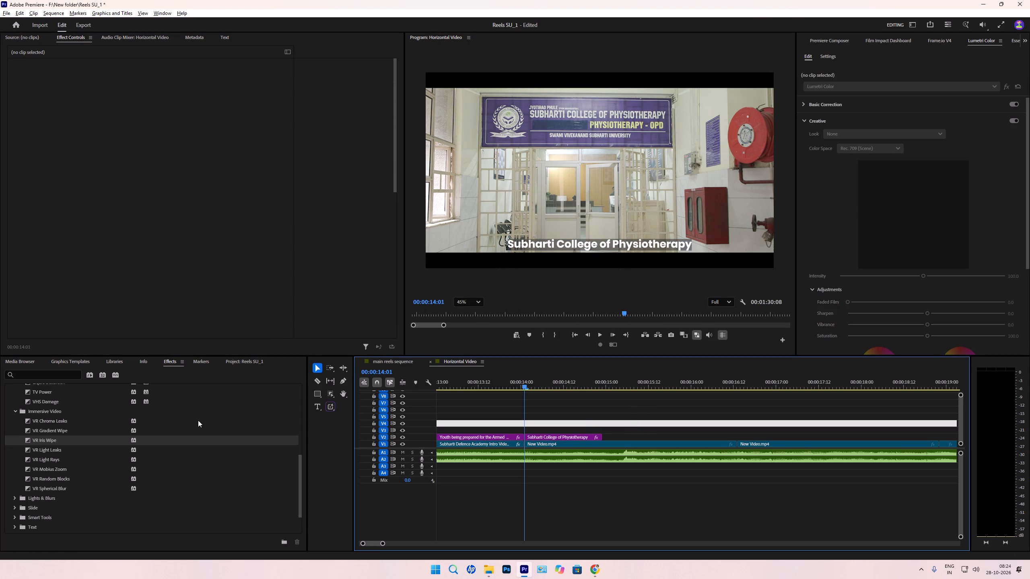
Apply the VR Iris Wipe transition at the cut between the "Youth being prepared" and "Subharti College of Physiotherapy" captions and preview it.
drag(47, 441, 521, 437)
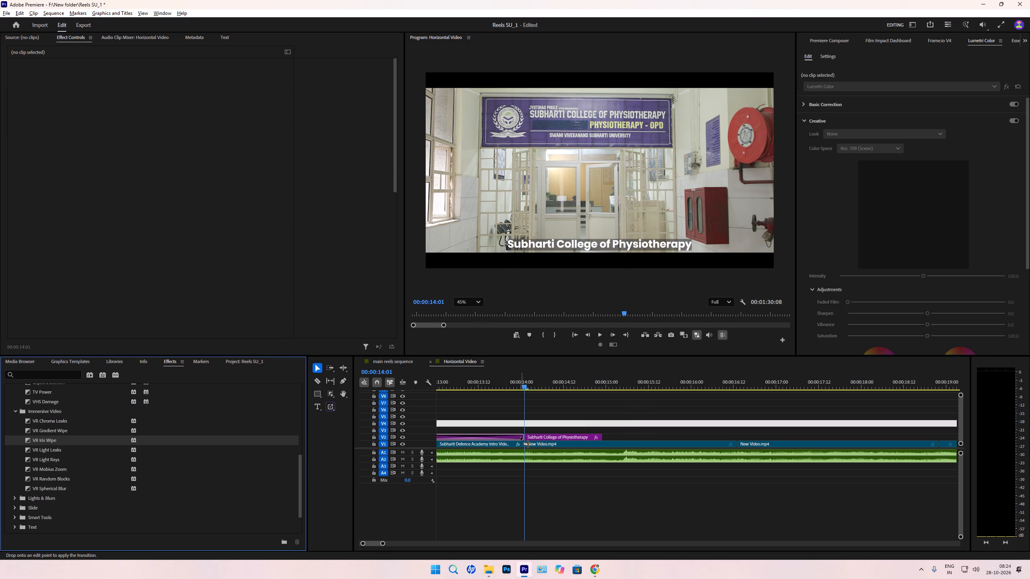
drag(521, 437, 524, 437)
click(458, 388)
key(space)
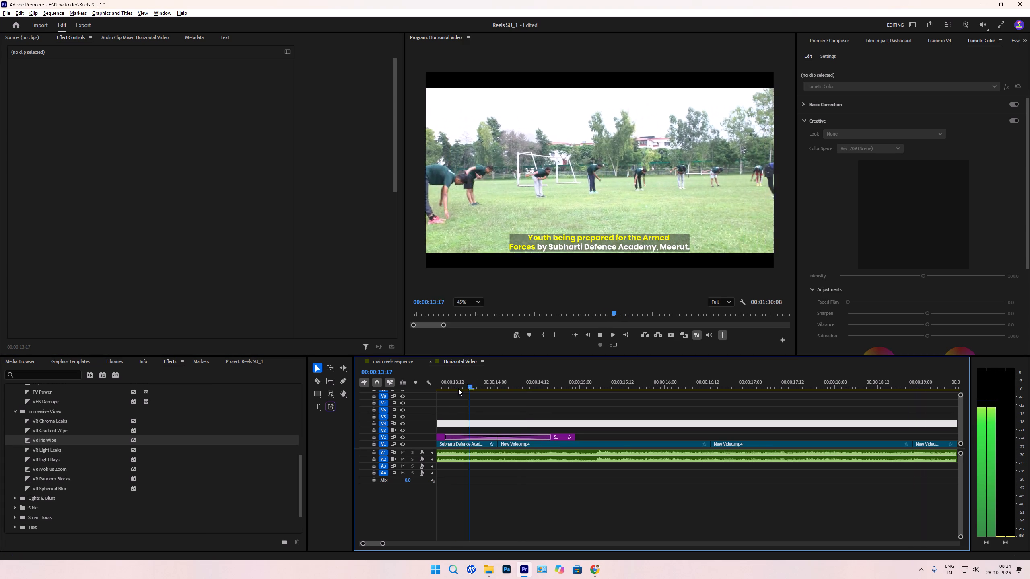
key(space)
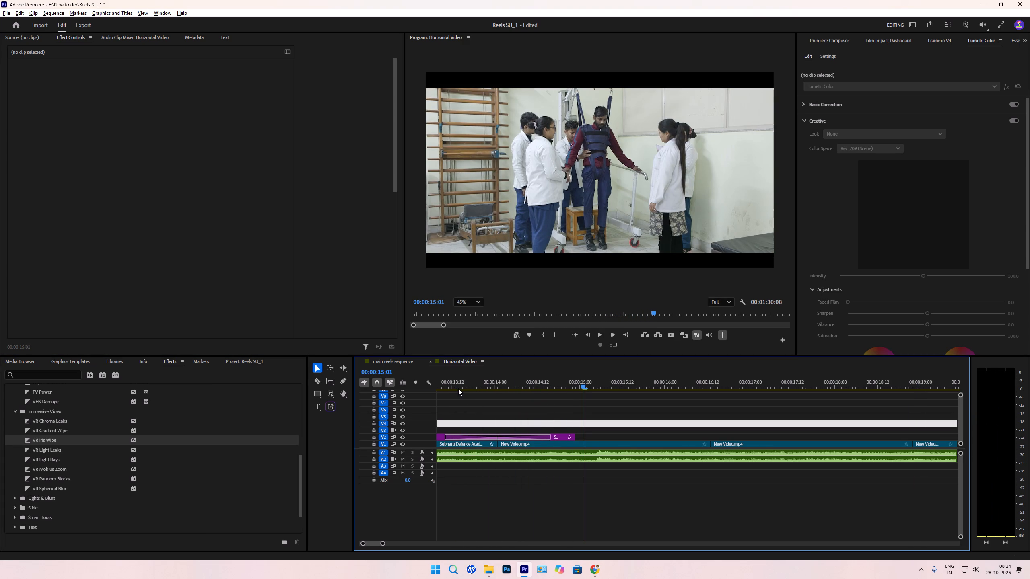
Extend the "Subharti College of Physiotherapy" caption to the end of the physiotherapy clip beneath it and play it back.
drag(574, 436, 718, 441)
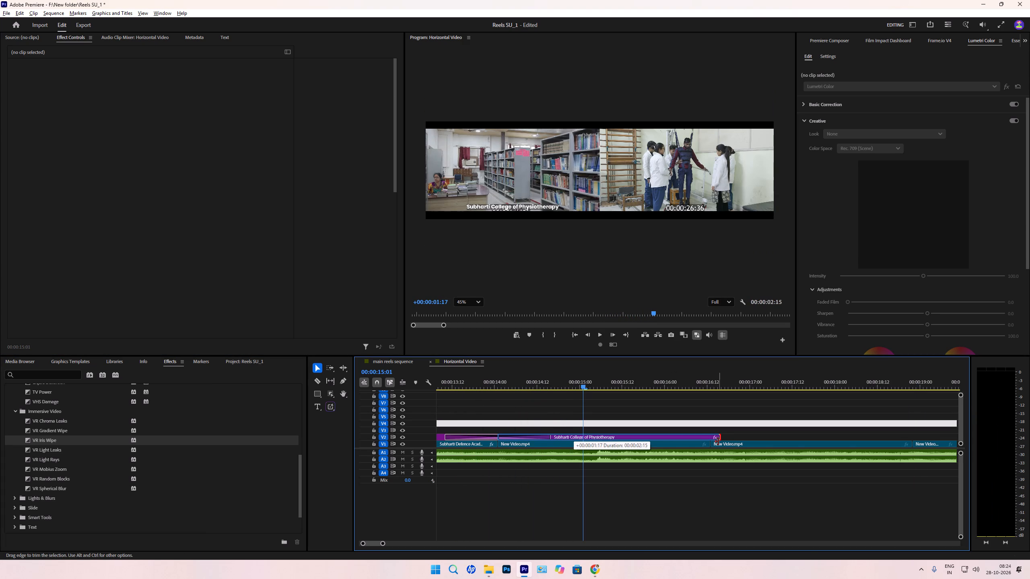
drag(718, 441, 708, 441)
key(space)
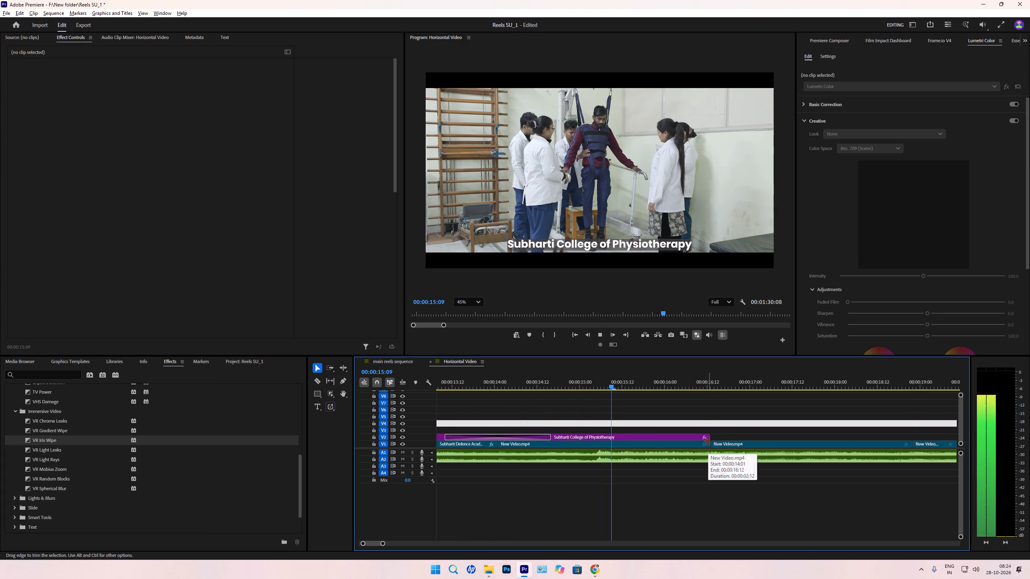
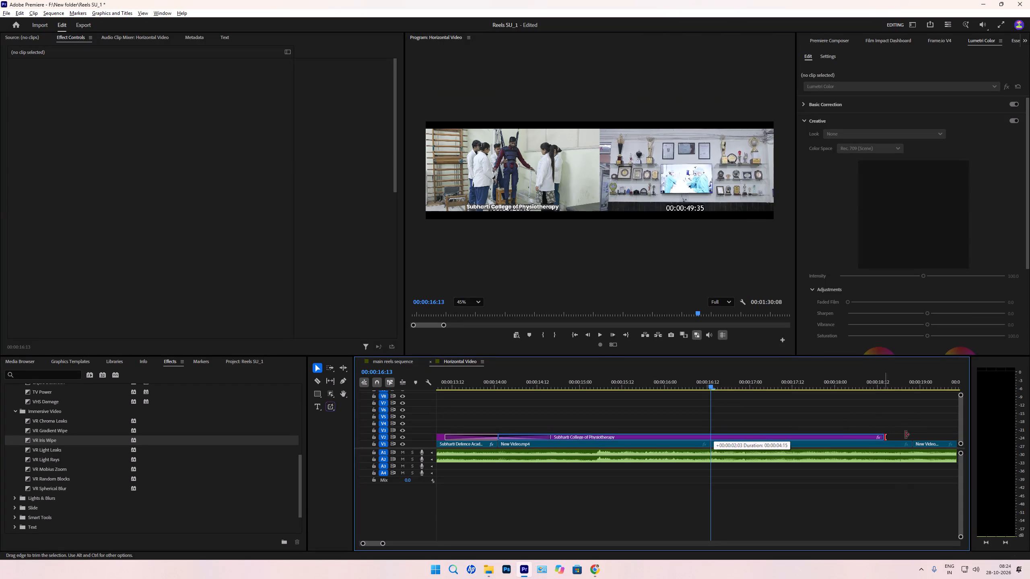
Extend the "Subharti College of Physiotherapy" caption to the end of the library clip on the track beneath it and select the caption.
drag(905, 435, 915, 437)
click(883, 433)
click(882, 436)
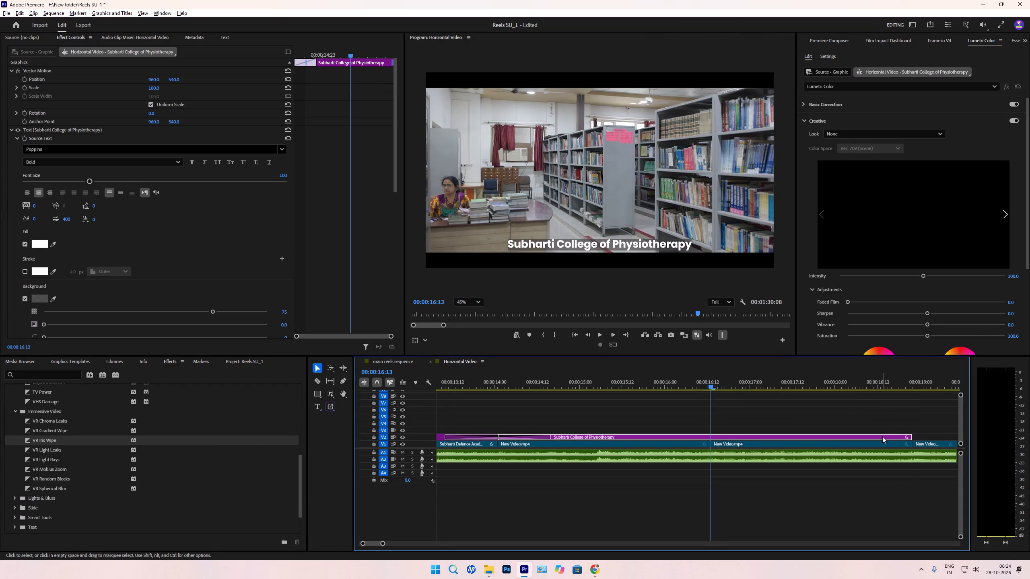
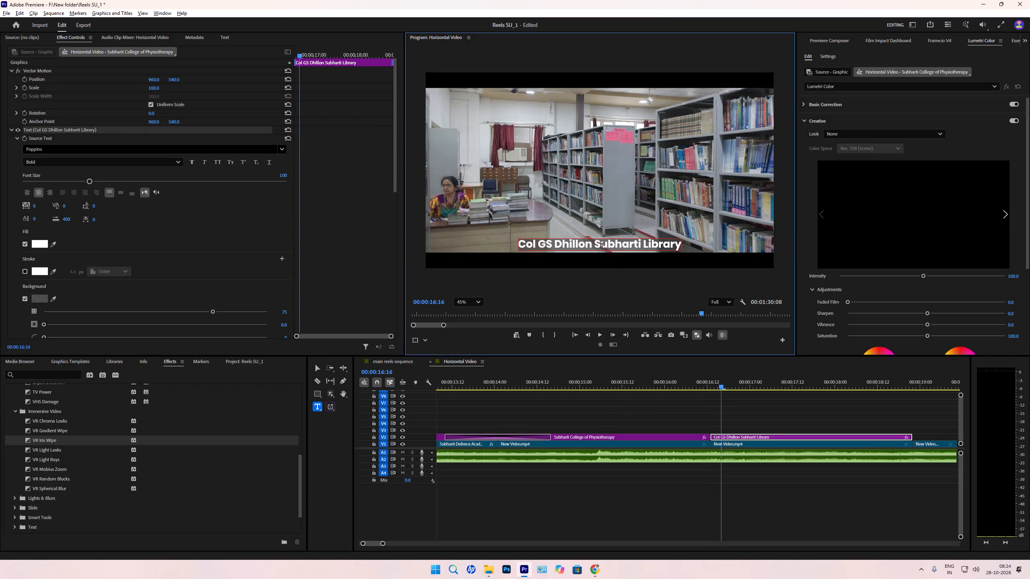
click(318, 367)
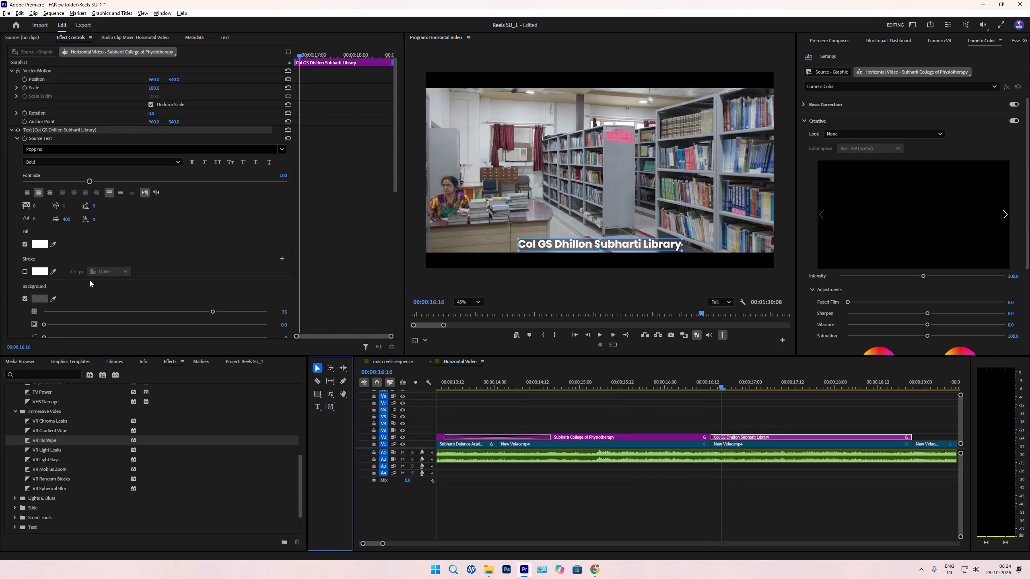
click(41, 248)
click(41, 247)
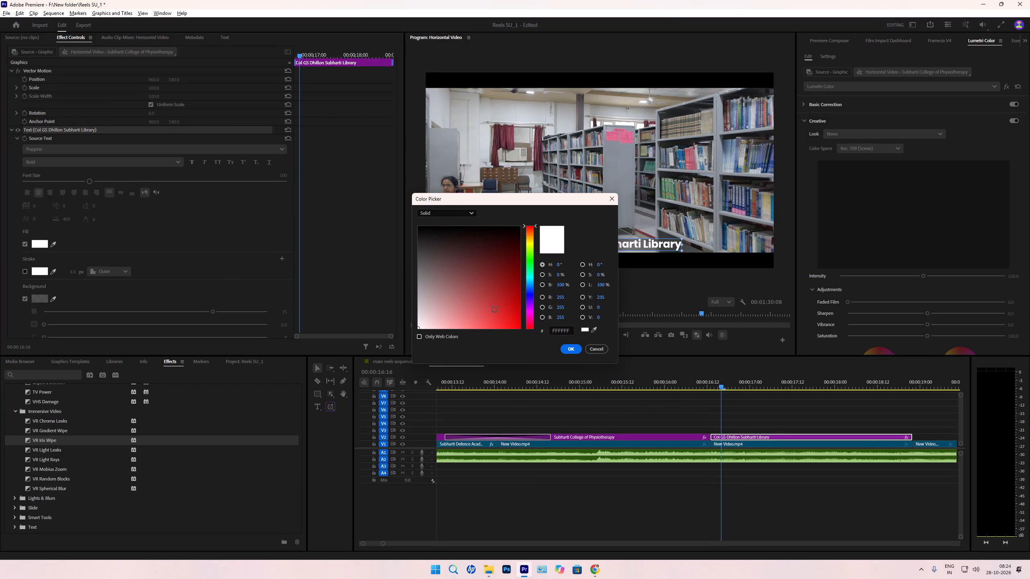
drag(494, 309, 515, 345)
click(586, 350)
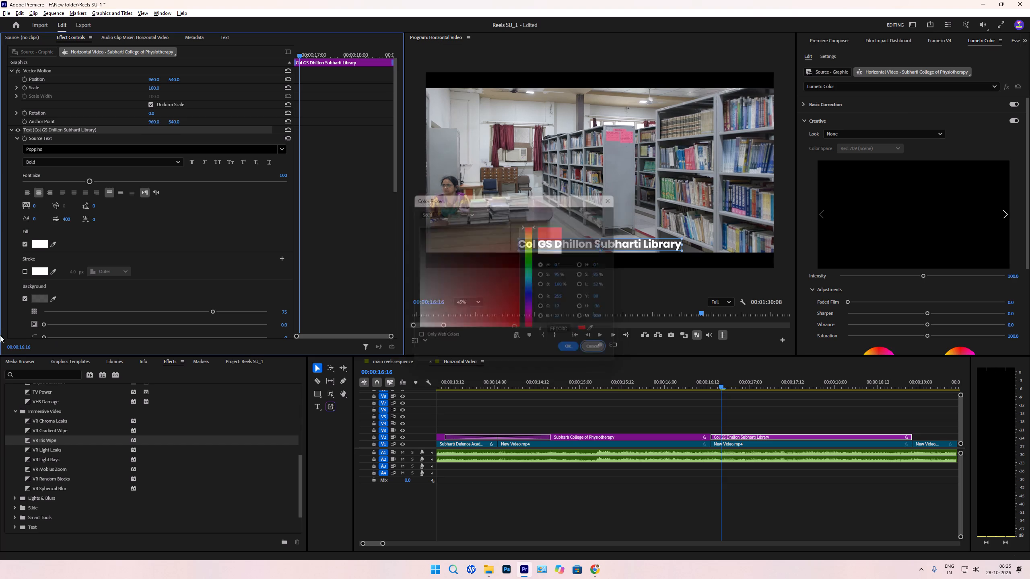
Set the background colour of the "Col GS Dhillon Subharti Library" caption to pure red, FF0000.
click(36, 297)
drag(541, 316, 579, 350)
drag(474, 311, 536, 343)
key(Return)
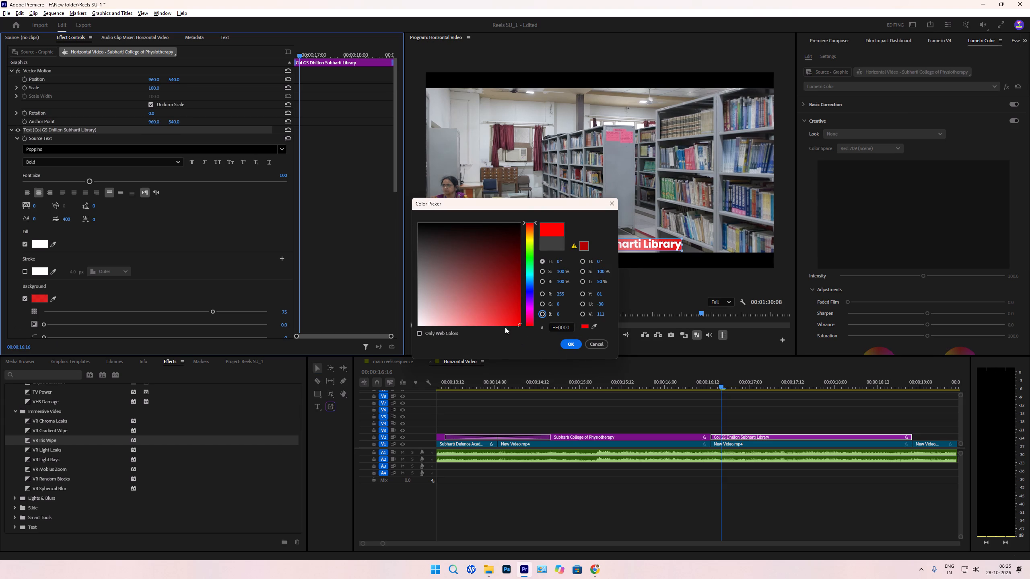
Play through the library caption to review it and move the playhead to 00:00:19:00 in the following trophy display clip.
key(space)
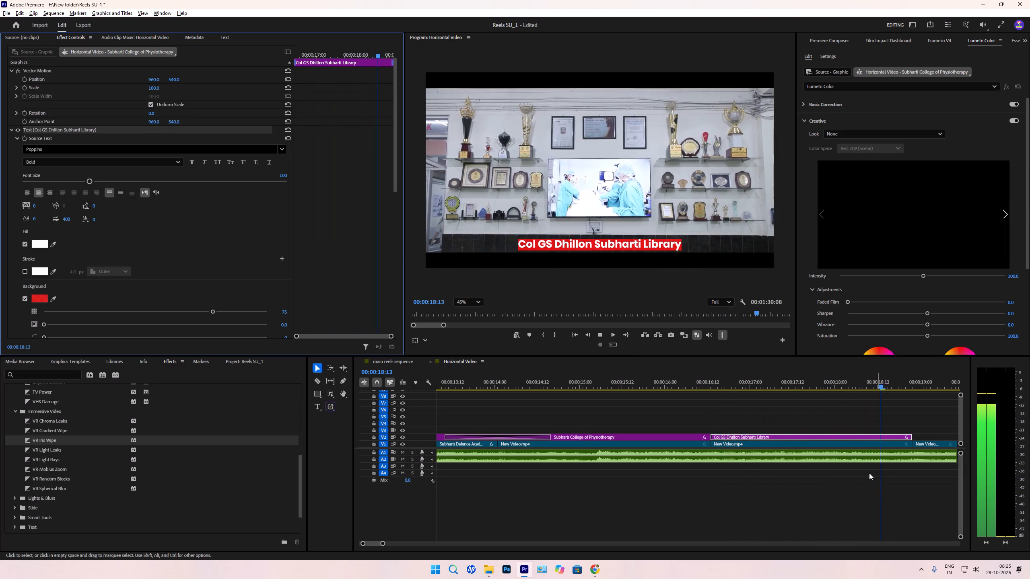
scroll(828, 481, down, 13)
key(Up)
key(Up)
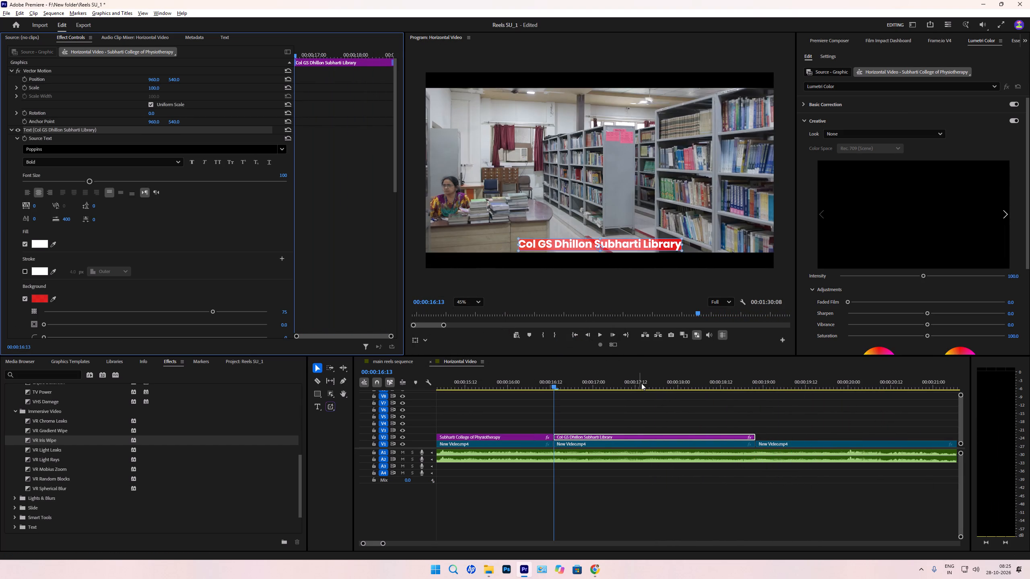
drag(644, 383, 764, 420)
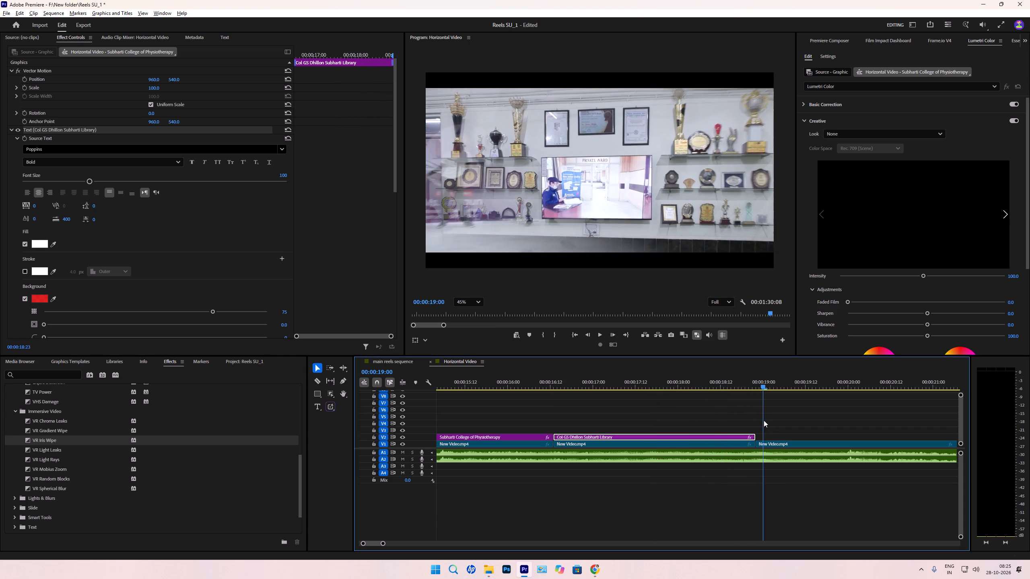
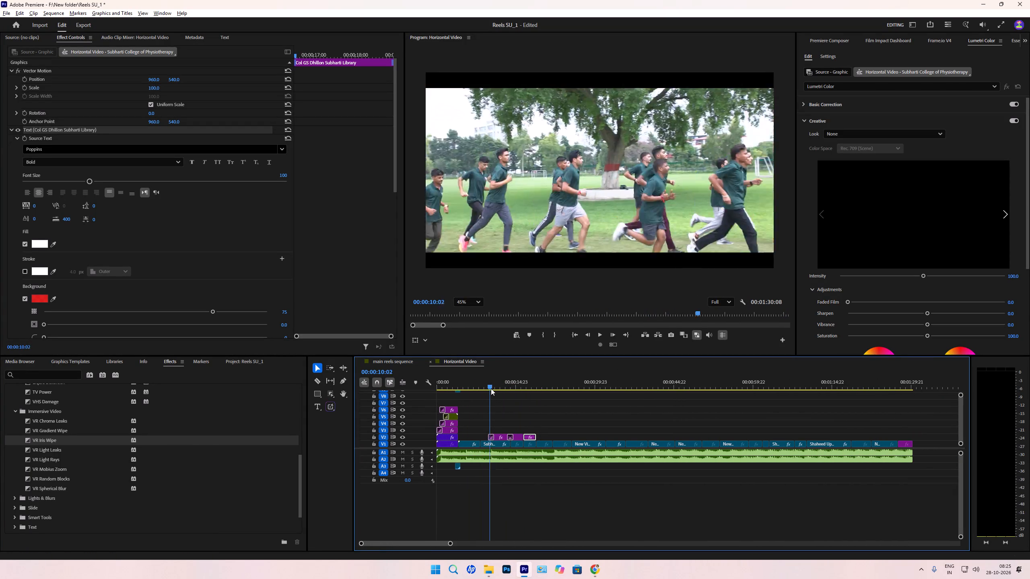
Extend the start of the "Youth being prepared for the Armed Forces" caption back towards the defence academy clip's beginning, and play through the captions.
drag(491, 388, 494, 390)
drag(483, 436, 481, 435)
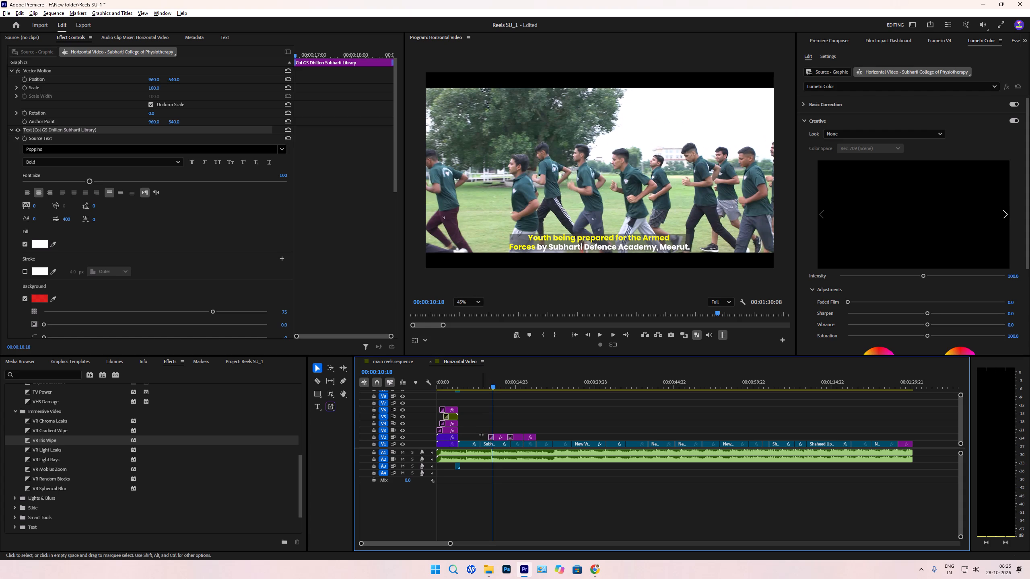
drag(481, 435, 476, 433)
drag(488, 436, 479, 433)
key(Up)
key(space)
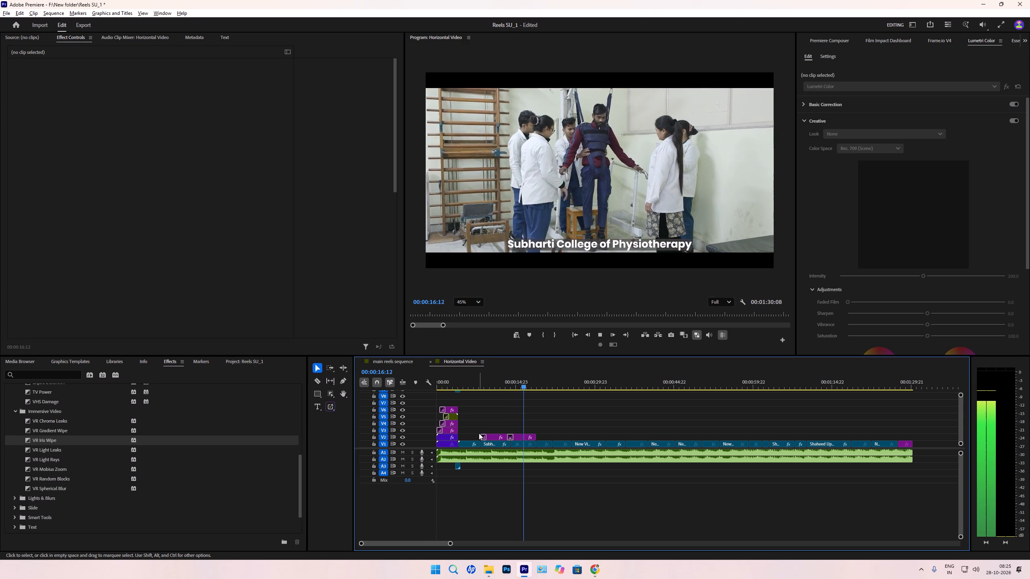
key(space)
Add a VR Gradient Wipe between the physiotherapy and library captions, shorten it to 18 frames, and play it back.
text(===)
key(Up)
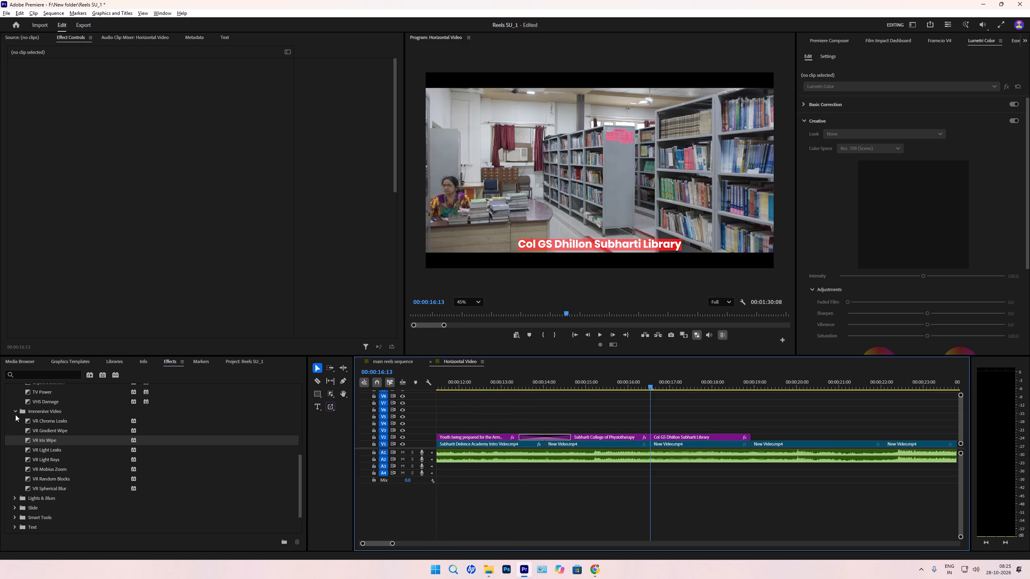
drag(53, 429, 649, 435)
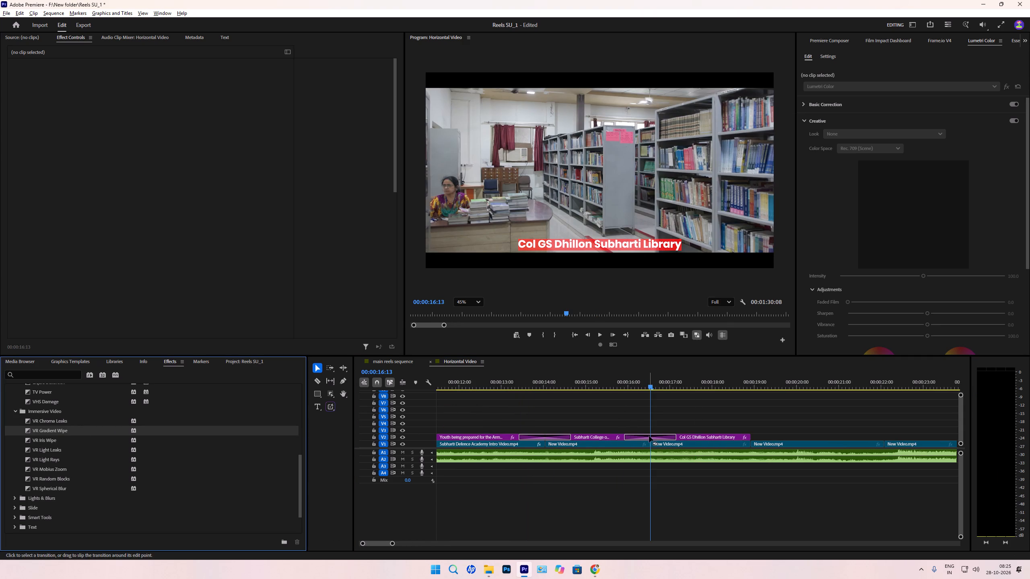
drag(627, 437, 639, 439)
key(Up)
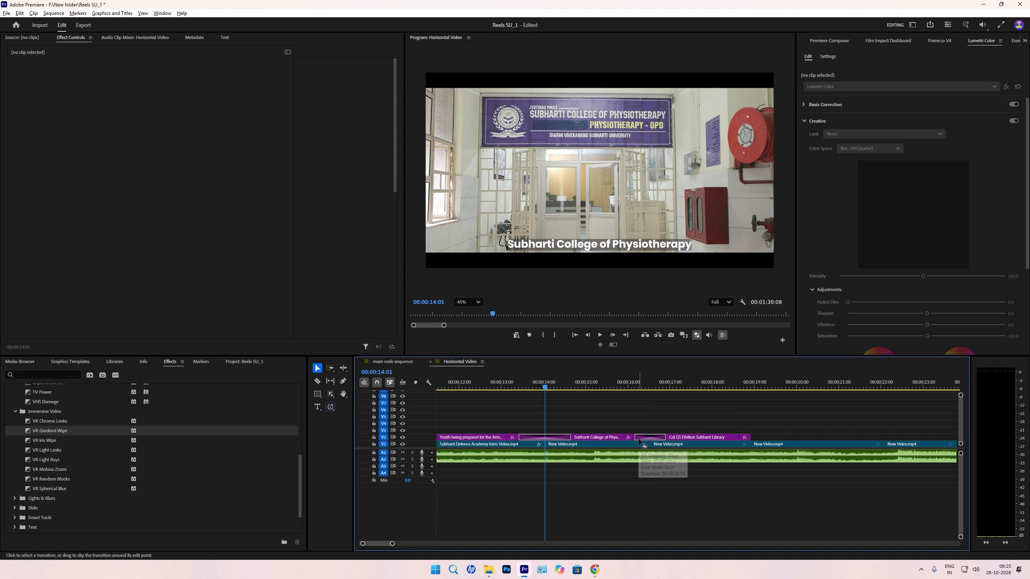
key(space)
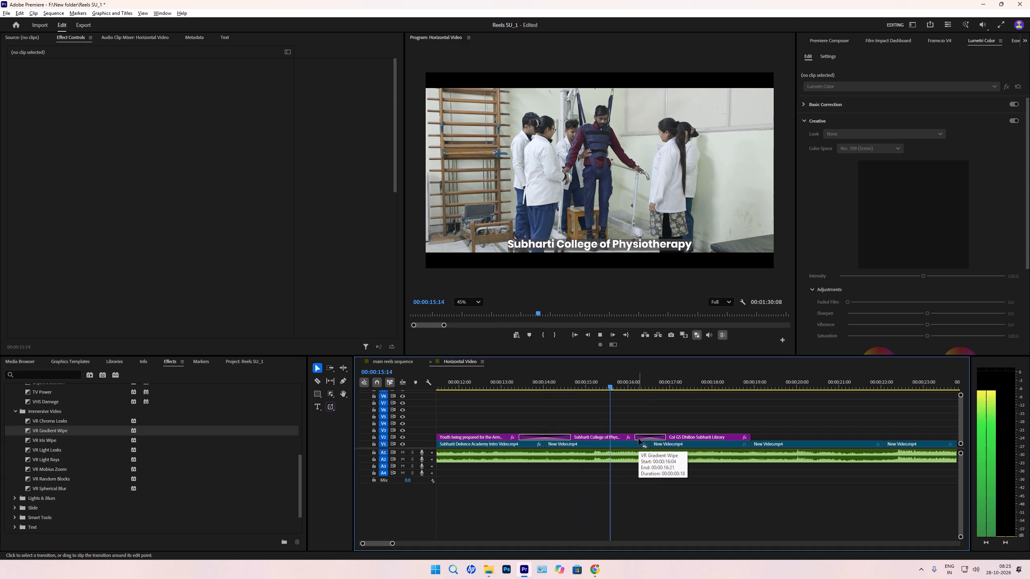
key(space)
key(space)
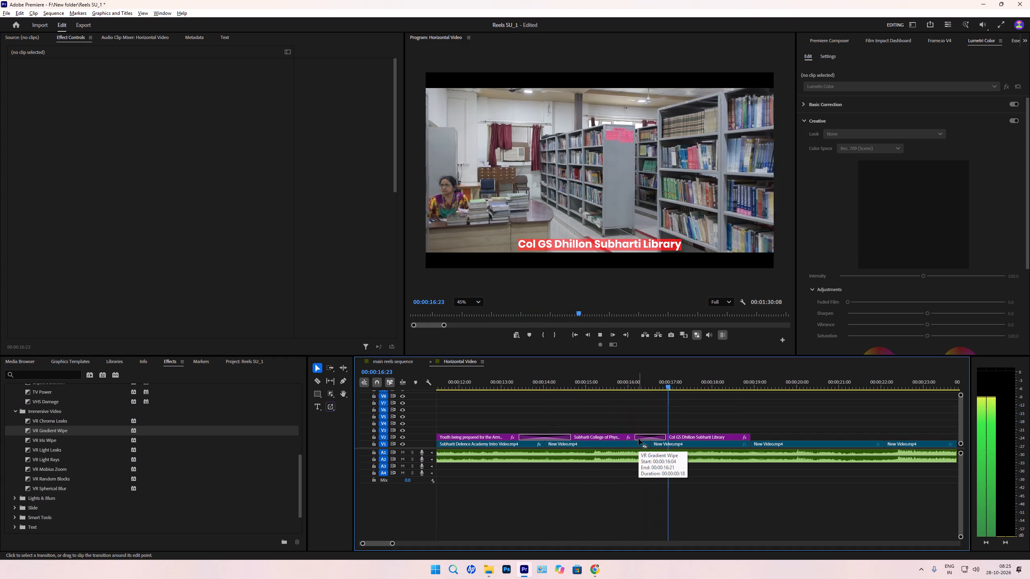
key(space)
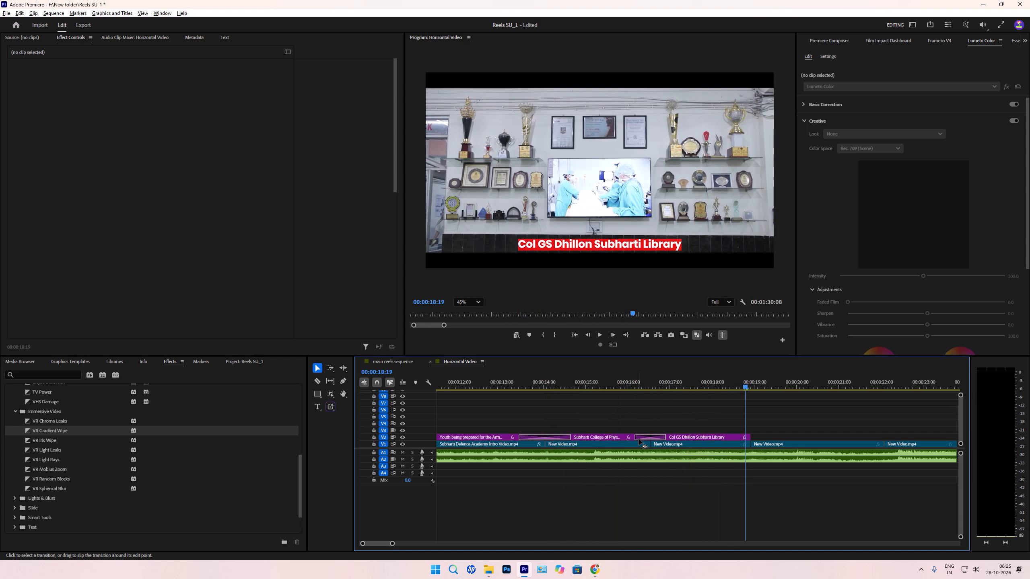
Extend the library caption over the trophy display clip to 00:00:22:01 and split it at that clip's start, 00:00:18:22.
scroll(639, 439, down, 5)
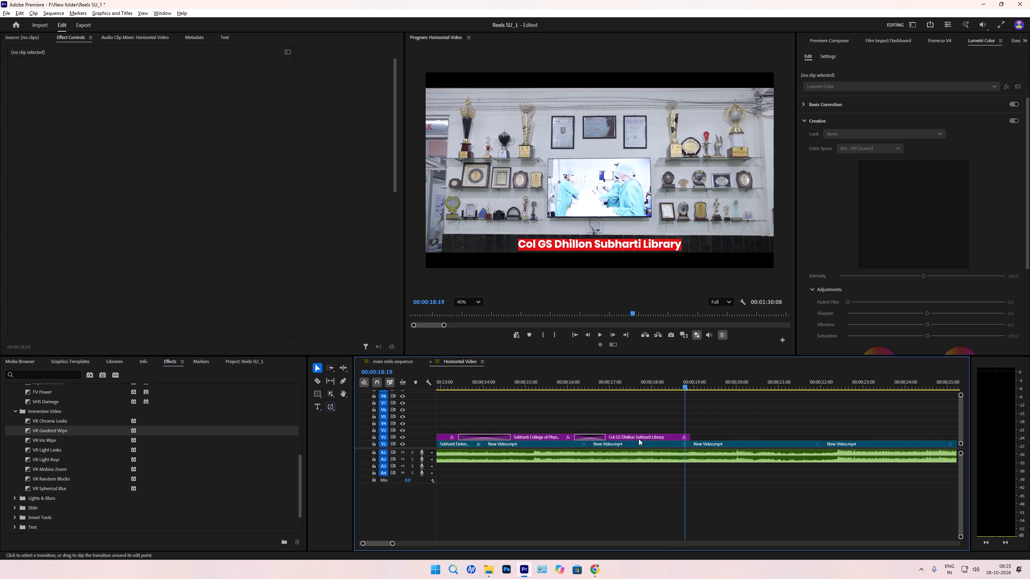
drag(691, 438, 826, 449)
click(737, 437)
key(Down)
key(ctrl+k)
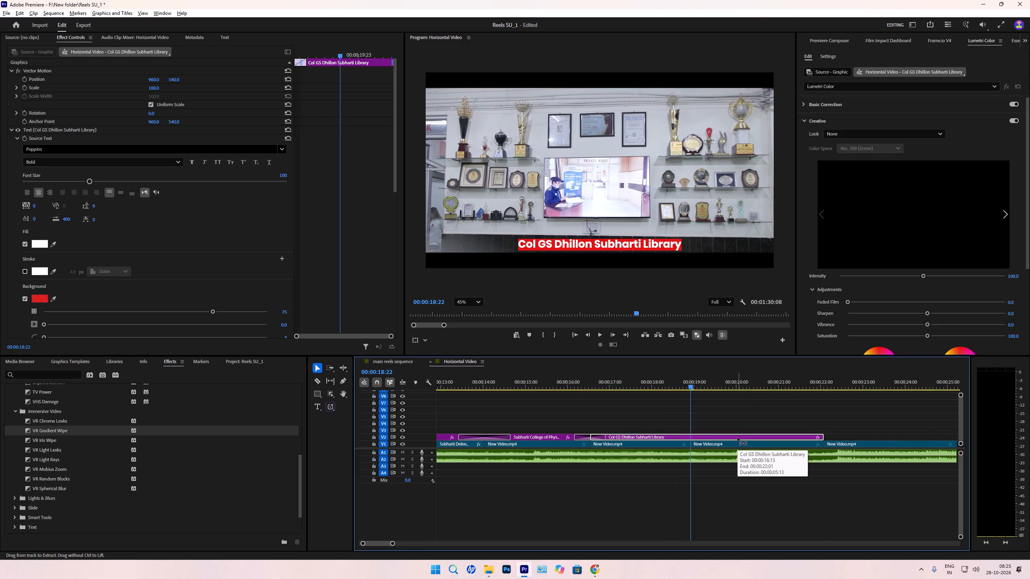
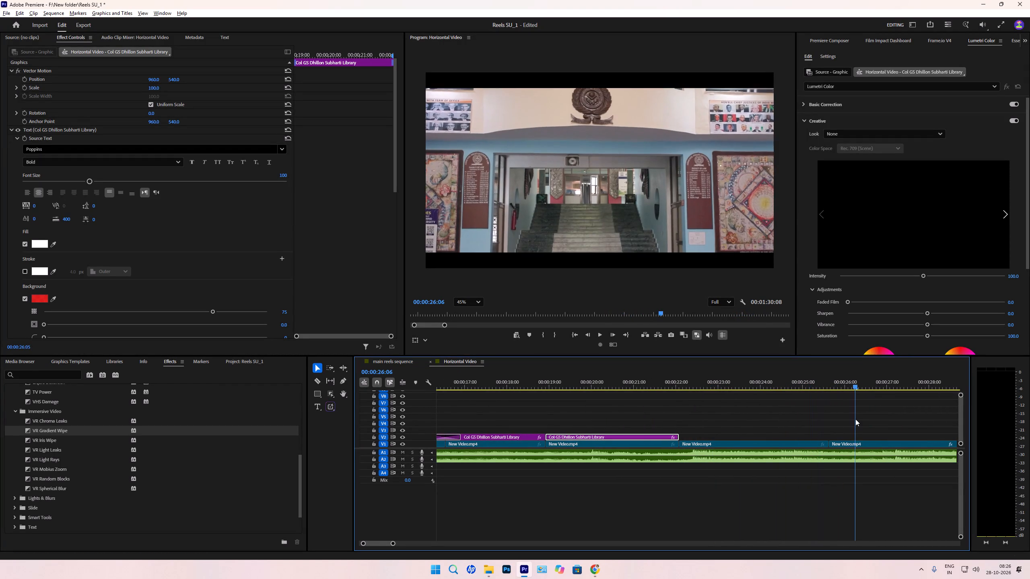
Set the background of the caption over the self-defence workshop clip to black at 100% opacity.
drag(855, 419, 728, 457)
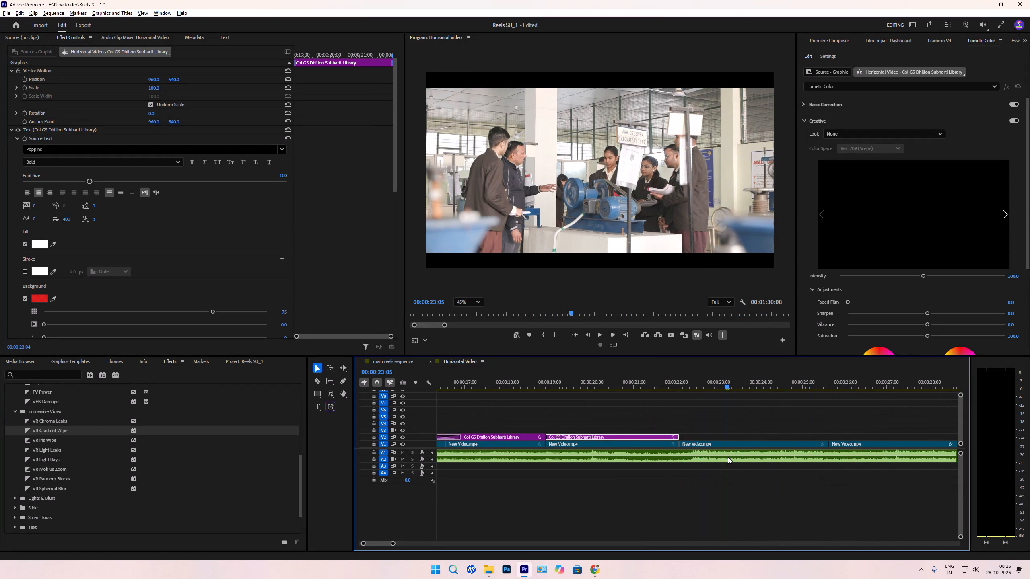
drag(728, 457, 686, 446)
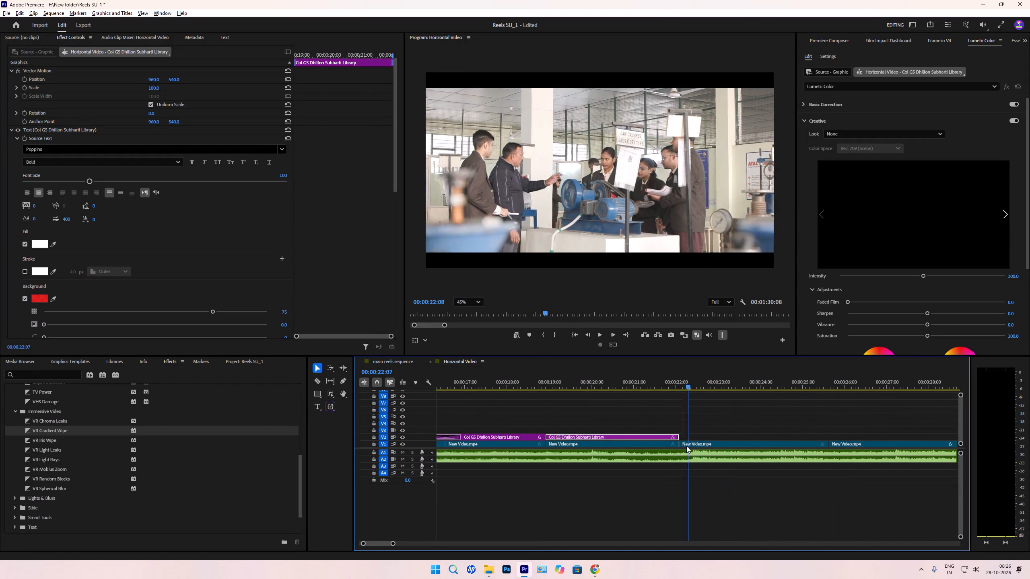
drag(686, 446, 595, 446)
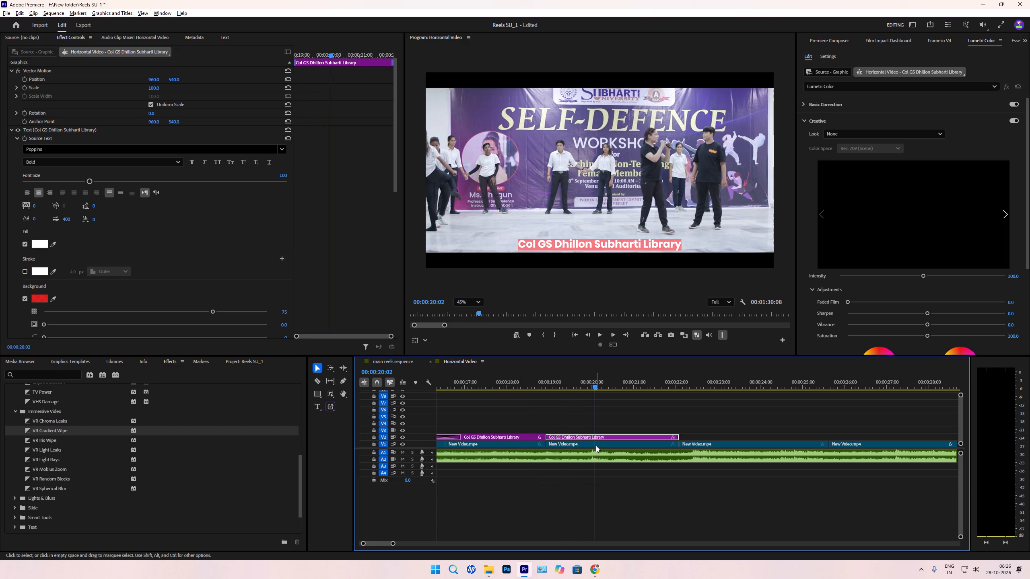
scroll(25, 286, down, 2)
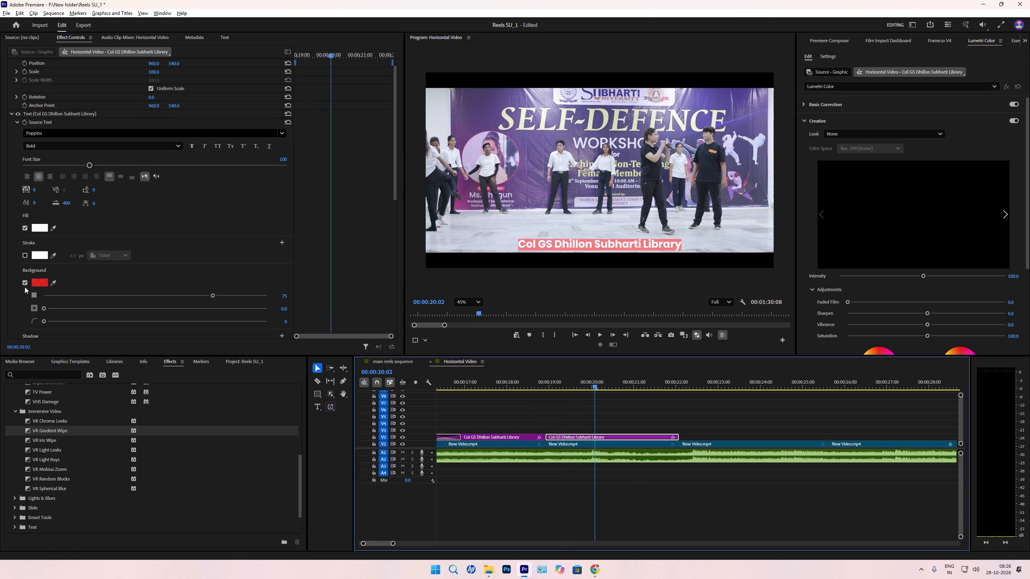
drag(222, 296, 333, 312)
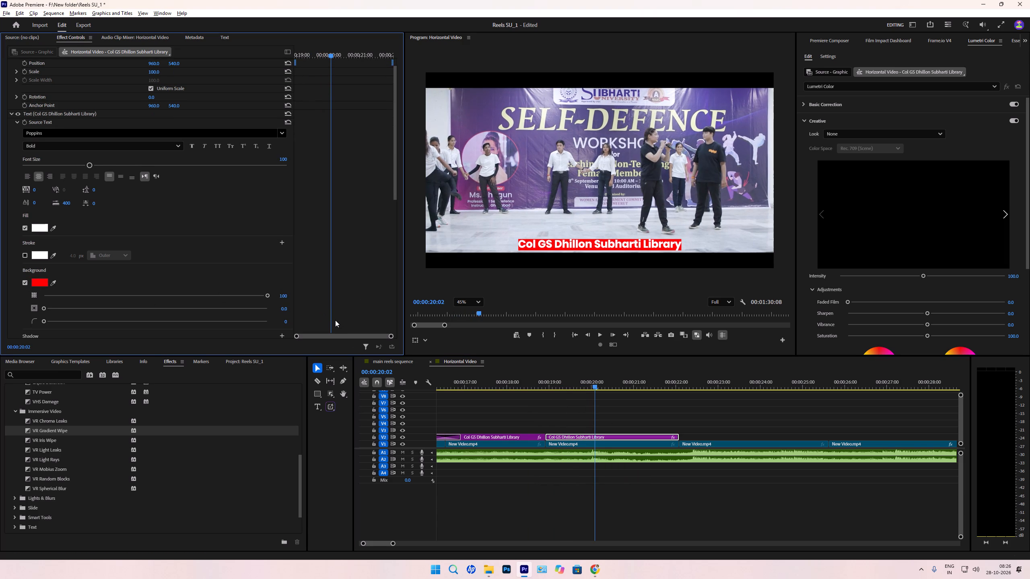
scroll(612, 396, up, 10)
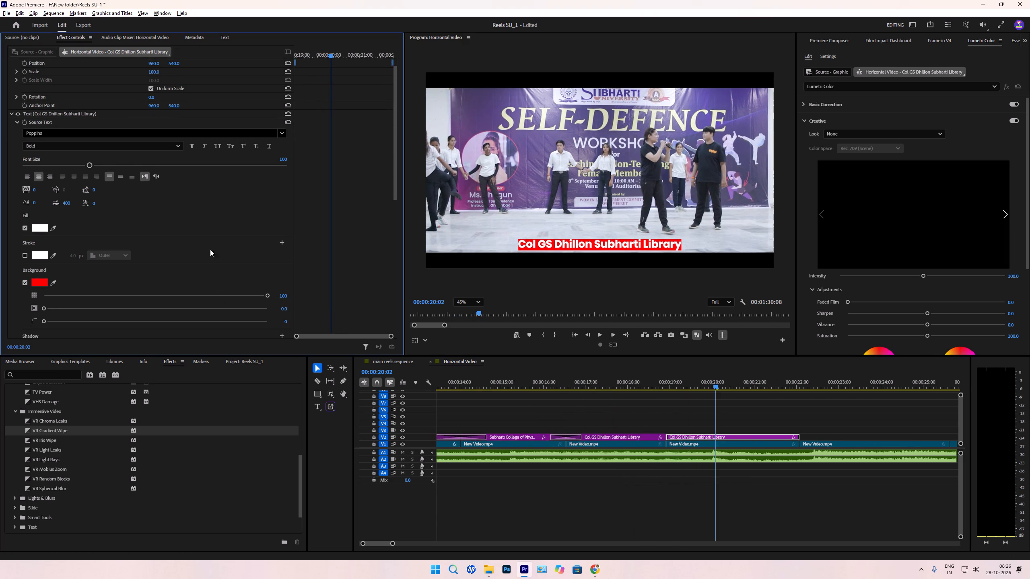
click(41, 281)
drag(409, 294, 389, 192)
drag(431, 272, 321, 151)
key(Return)
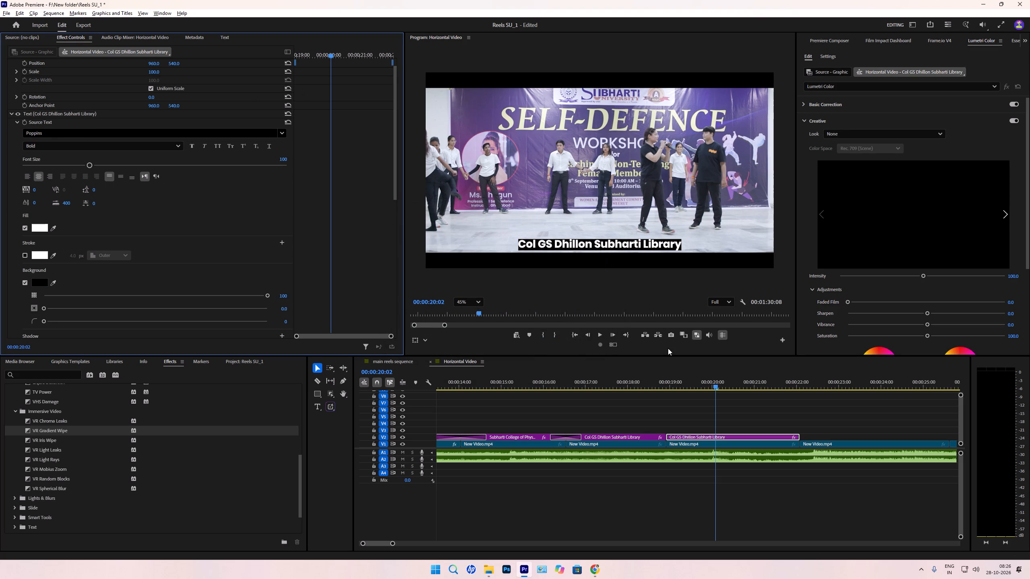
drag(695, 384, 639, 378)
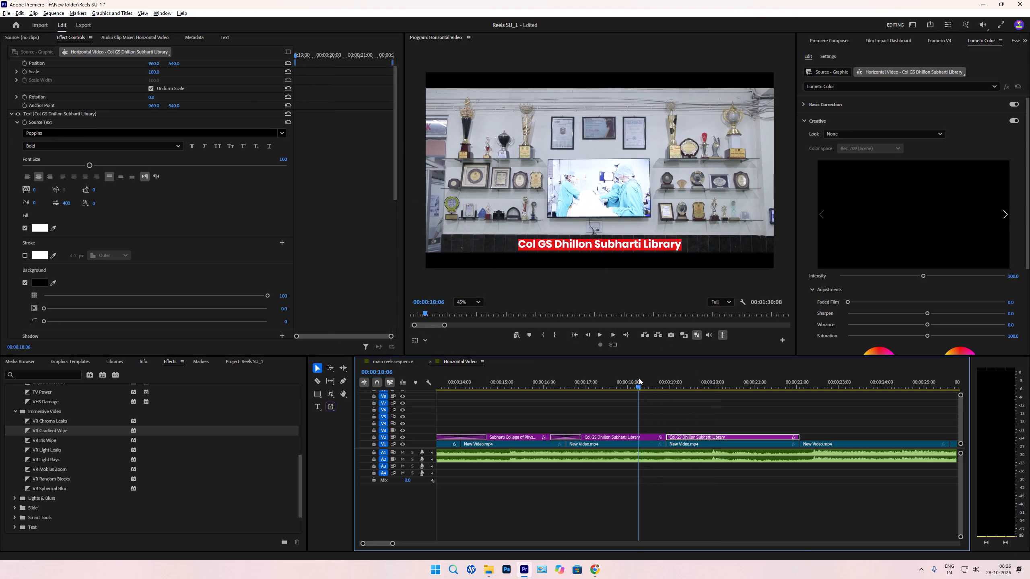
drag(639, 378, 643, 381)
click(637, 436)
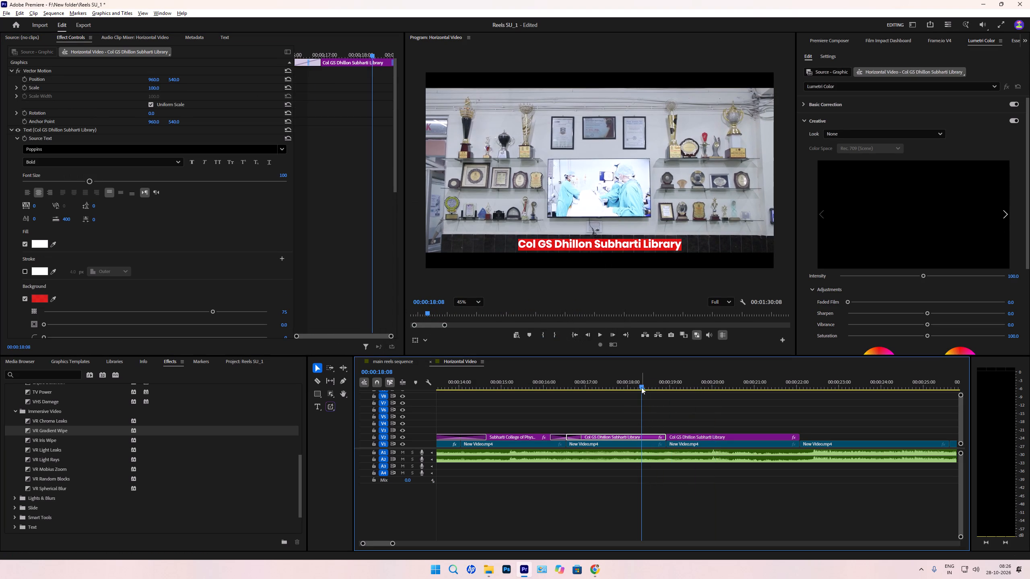
Give the "Subharti College of Physiotherapy" caption a deep blue background at 100% opacity, sampling the footage's navy and making it more vivid.
drag(640, 382, 503, 377)
click(526, 439)
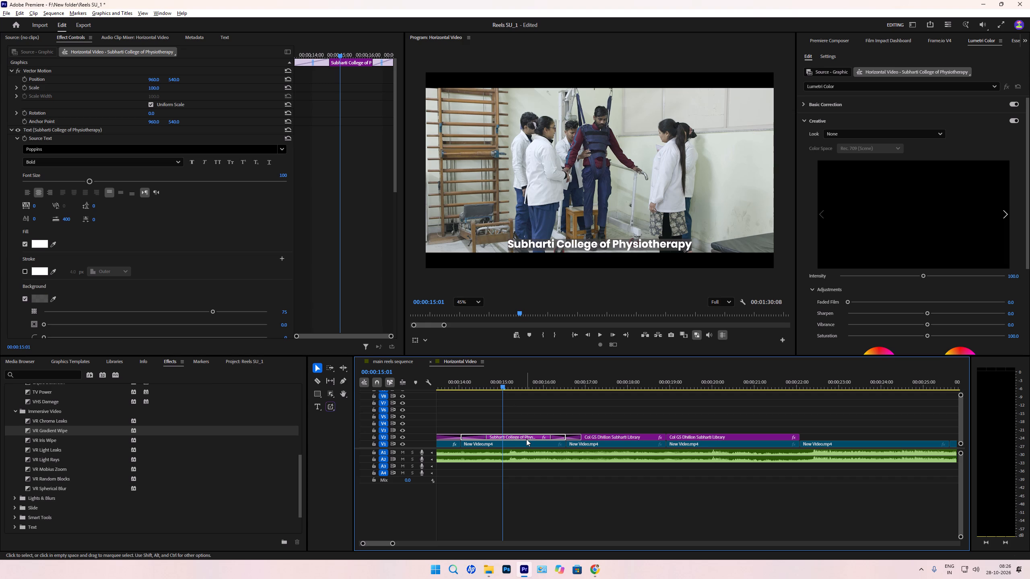
scroll(2, 252, down, 3)
drag(203, 287, 383, 290)
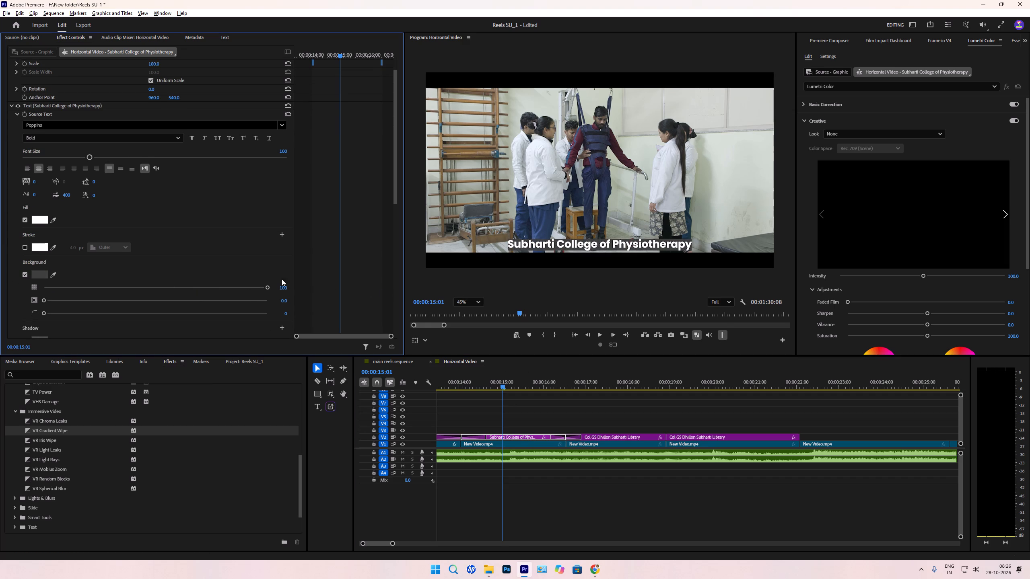
click(36, 269)
click(37, 275)
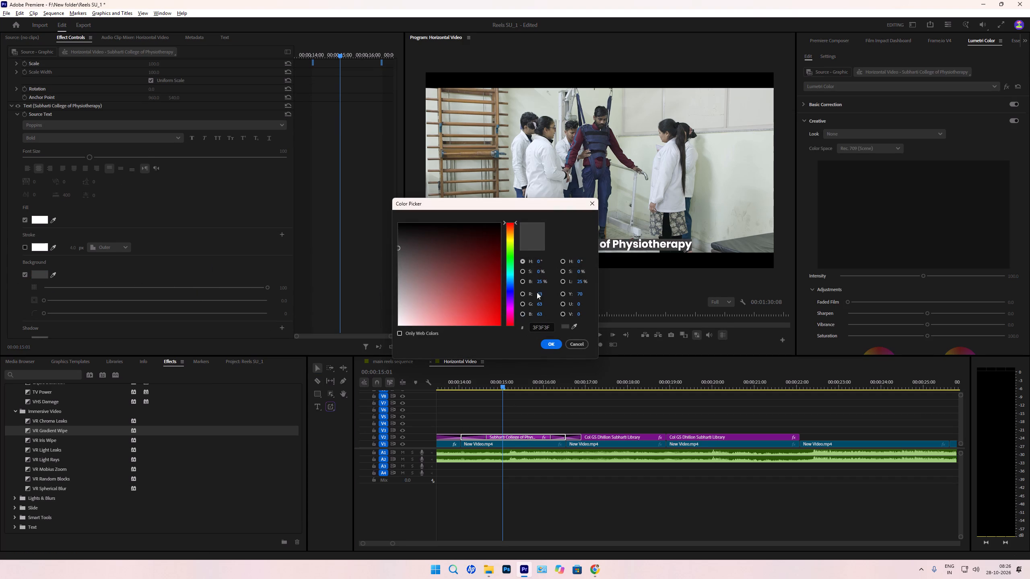
click(576, 328)
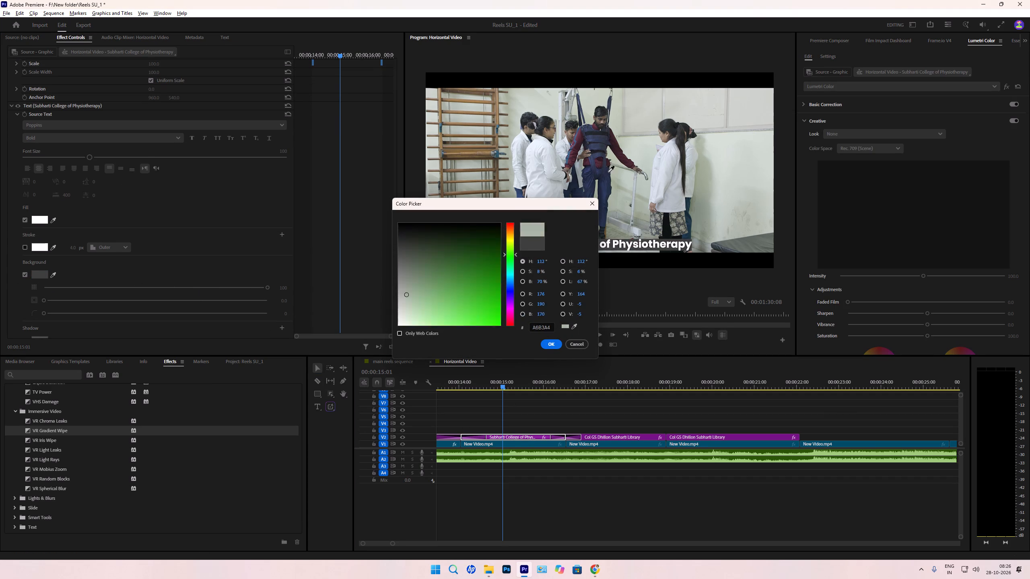
click(604, 172)
click(555, 342)
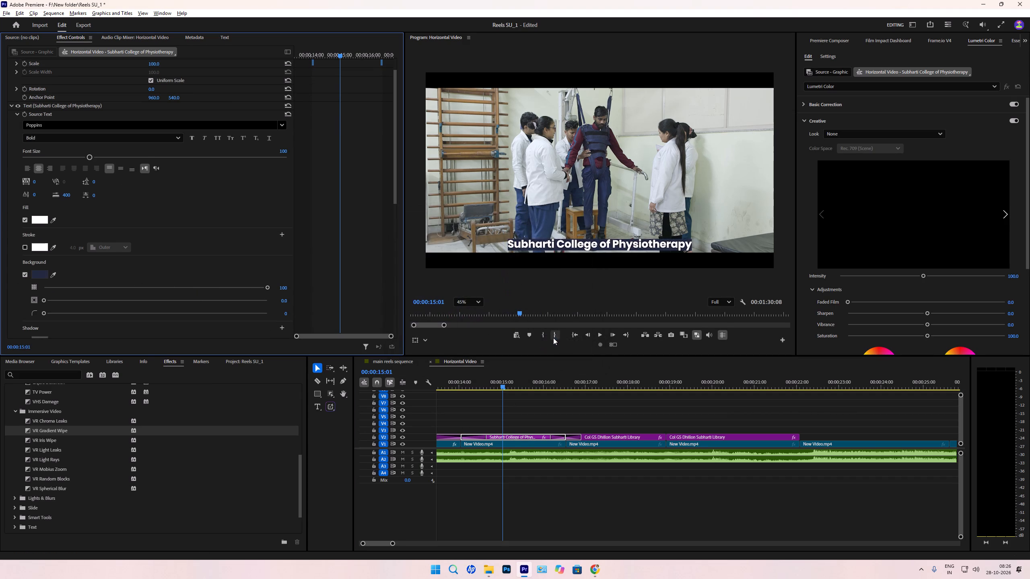
click(40, 276)
drag(483, 262, 505, 280)
click(547, 343)
Sample the trainee's dark green T-shirt as the "Youth being prepared for the Armed Forces" caption background and set its opacity to 100%.
scroll(542, 394, up, 4)
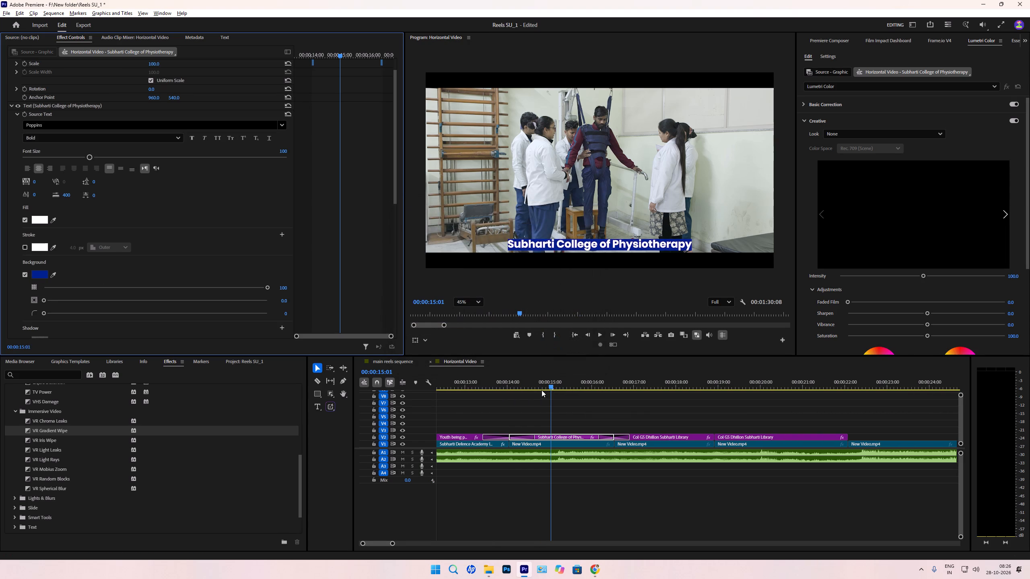
drag(547, 380, 471, 385)
click(454, 435)
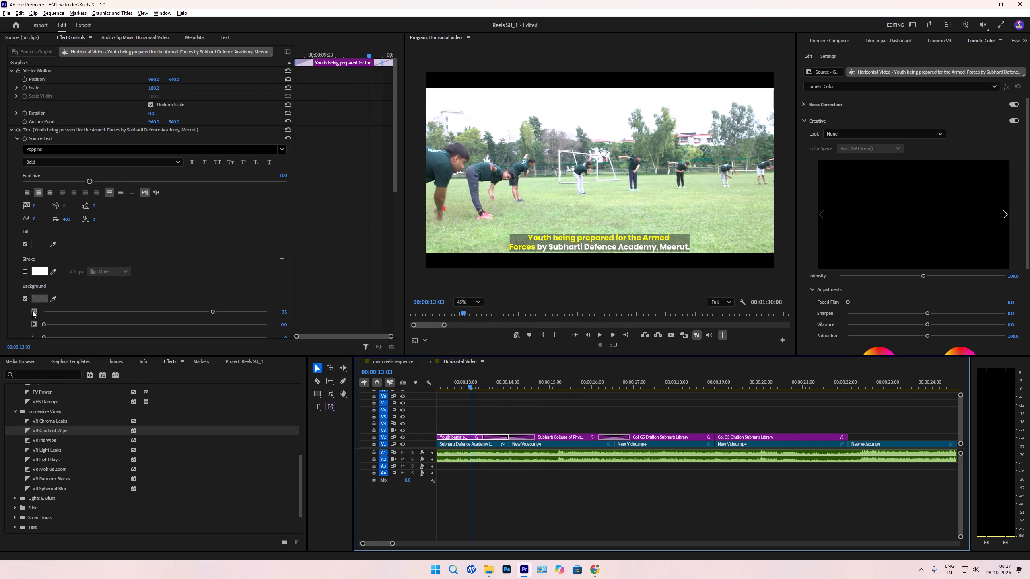
scroll(6, 302, down, 3)
click(53, 274)
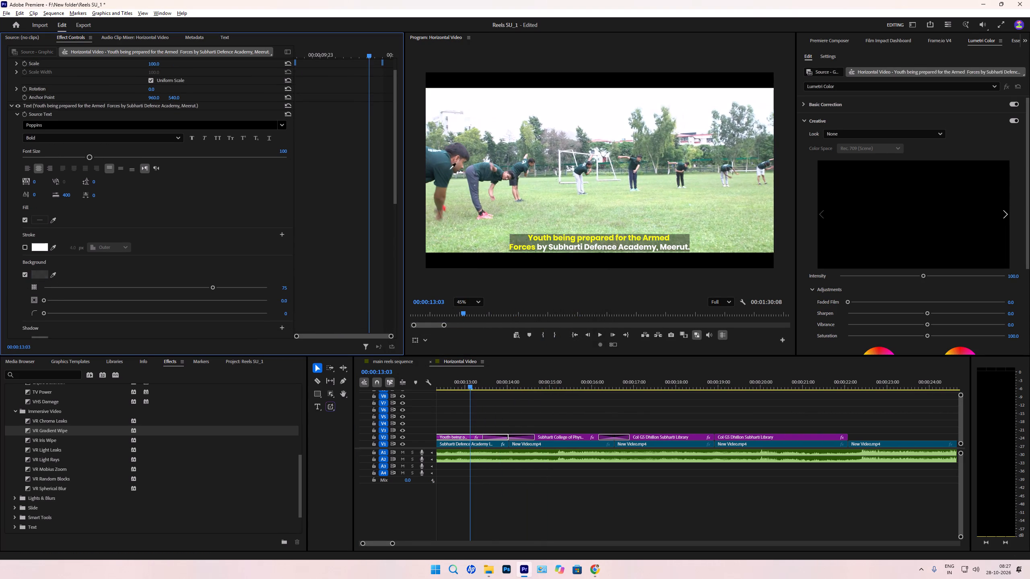
click(440, 165)
drag(212, 285, 347, 282)
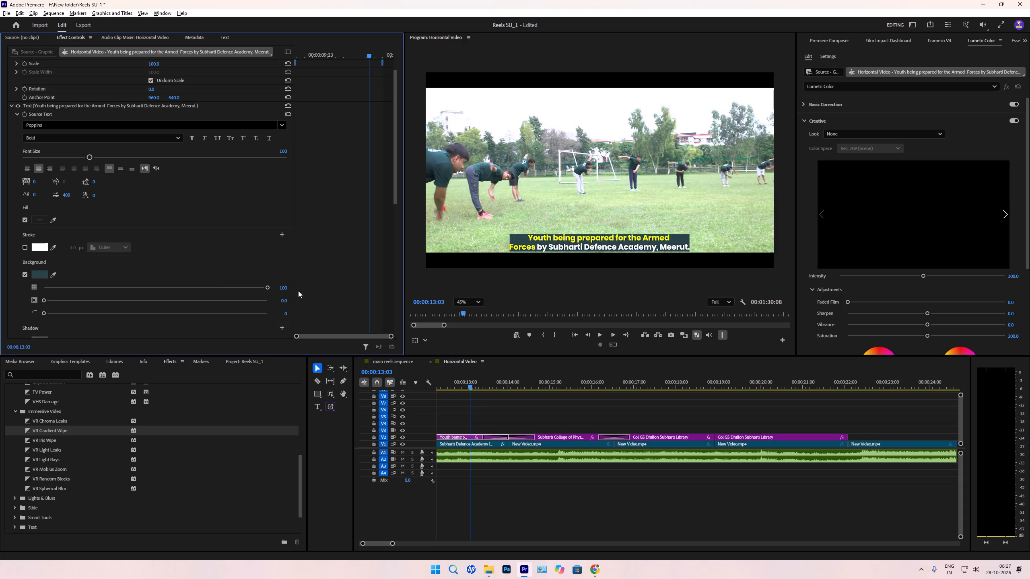
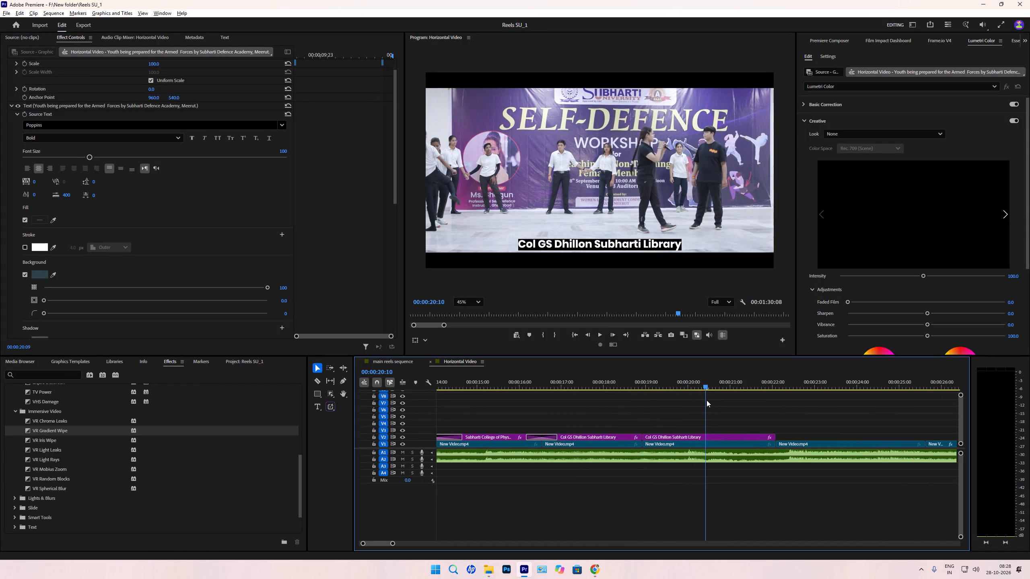
Replace the duplicate "Col GS Dhillon Subharti Library" caption over the self-defence workshop clip with new text starting with "Self".
drag(707, 400, 711, 401)
click(724, 440)
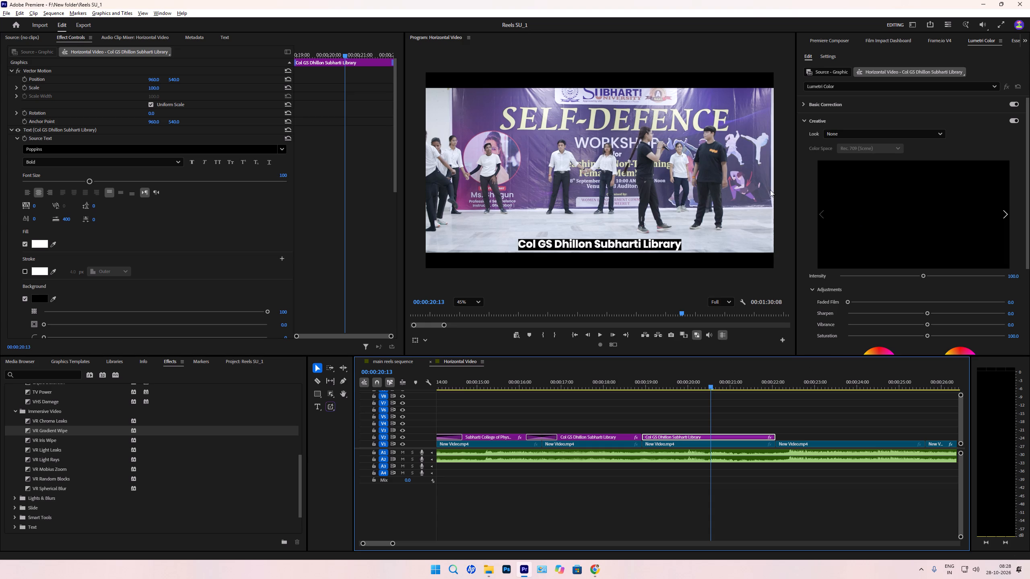
click(639, 247)
click(639, 247)
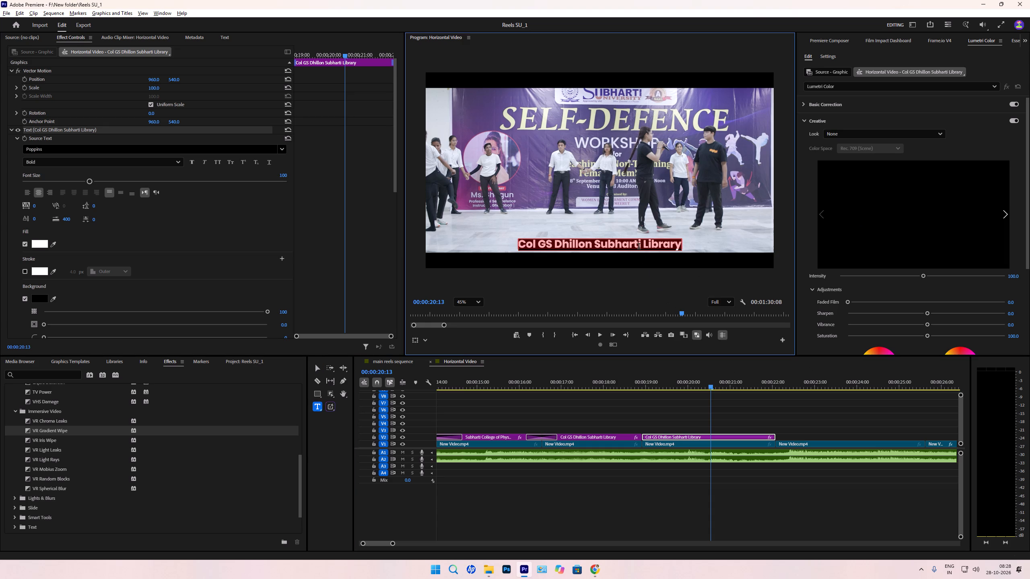
text(Self)
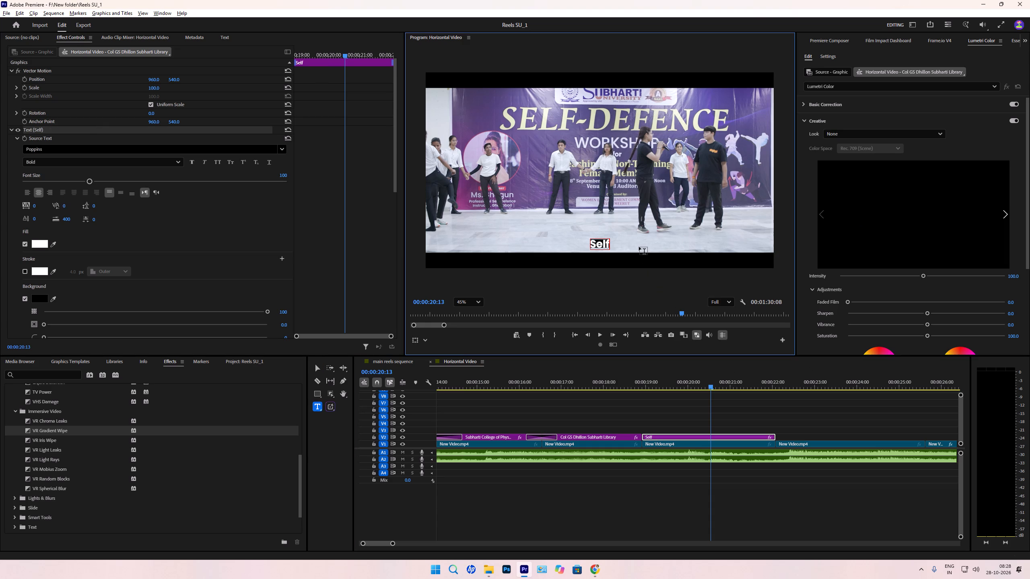
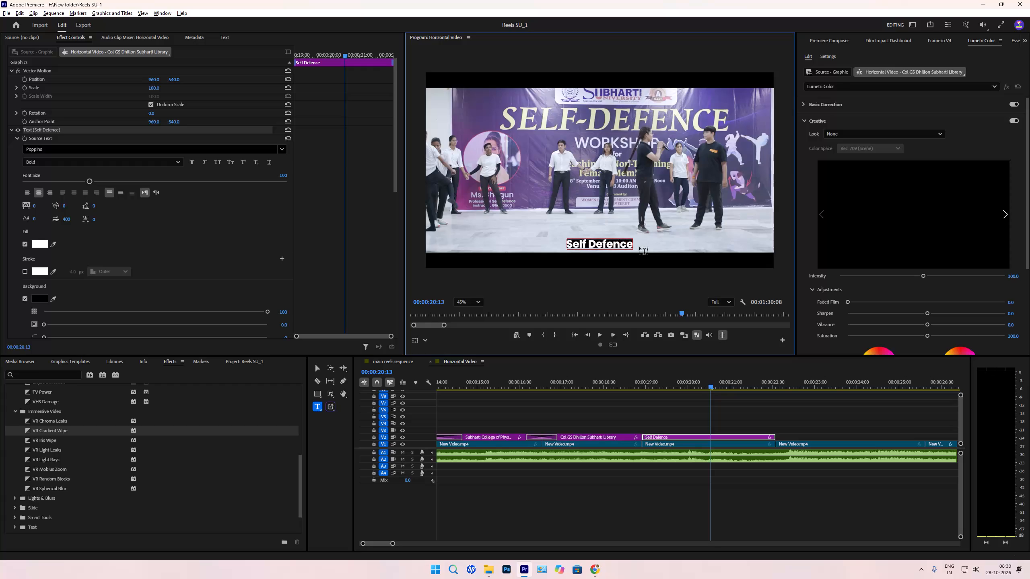
Complete the caption text over the self-defence workshop clip as "Self - Defence Workshop".
text(Workshop)
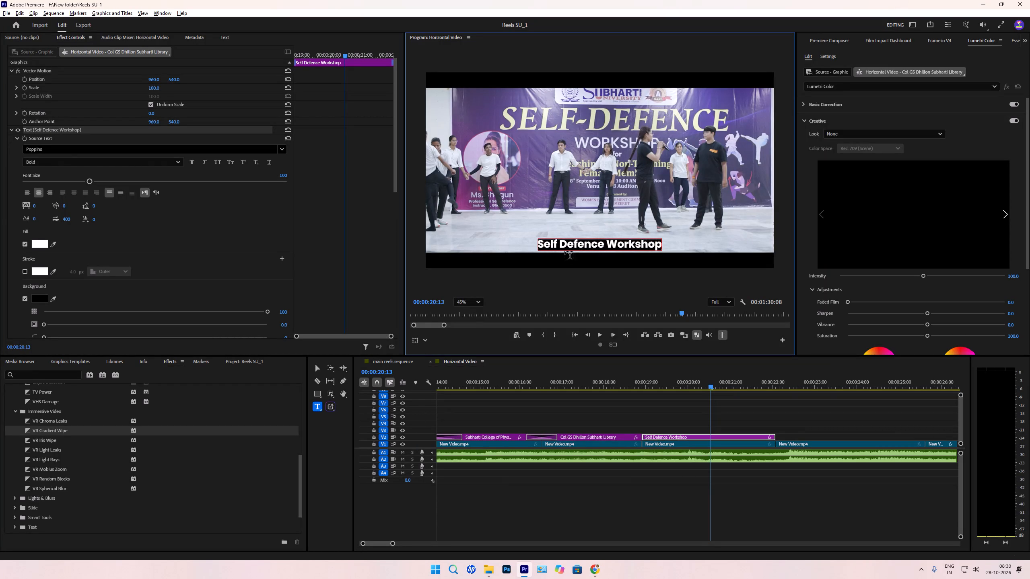
click(560, 248)
text(-)
key(space)
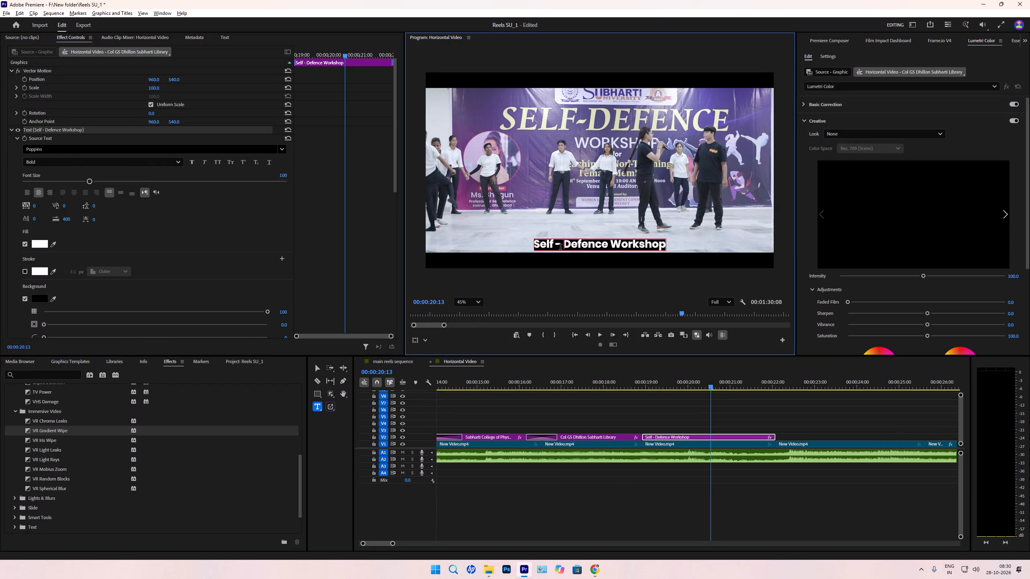
click(313, 370)
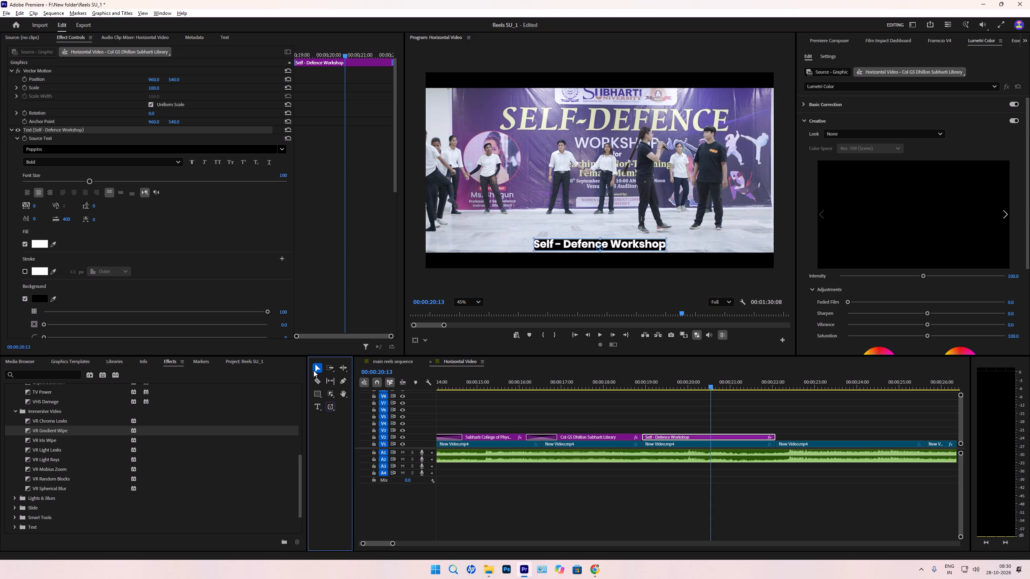
Set the caption's background colour to the purple sampled from the workshop banner in the footage.
click(54, 299)
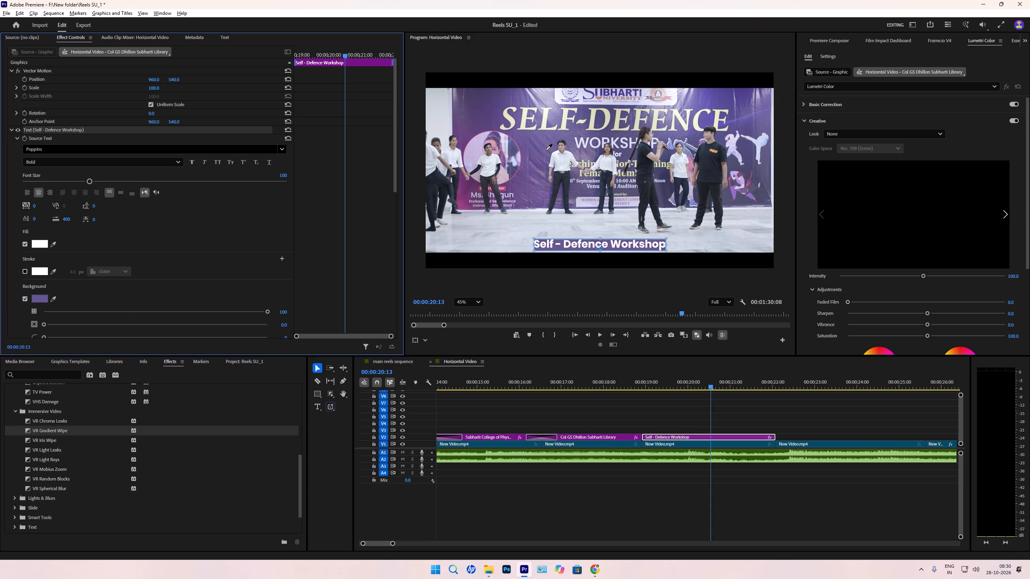
click(546, 150)
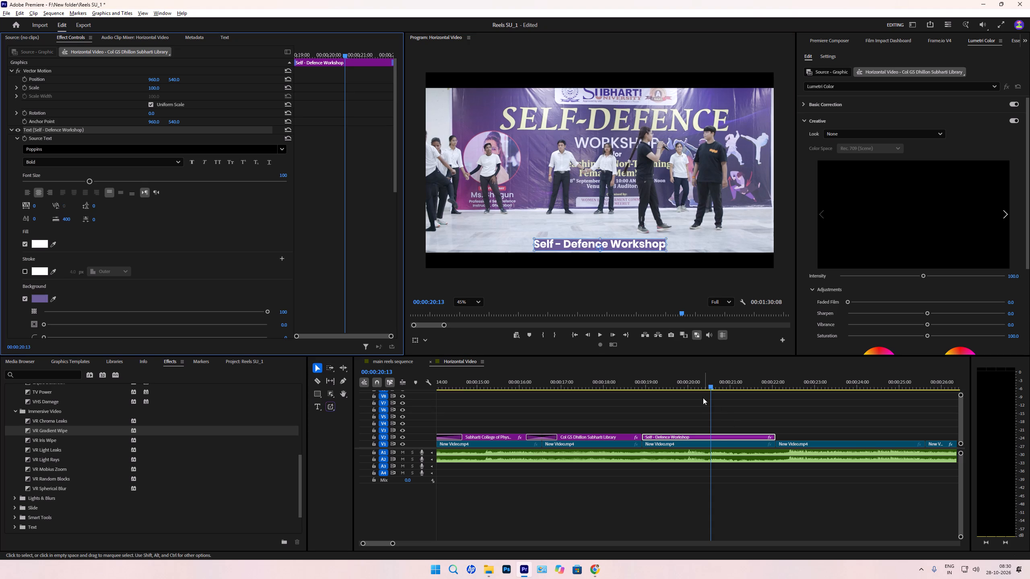
Extend the "Self - Defence Workshop" caption to the end of the following video clip and split it at the cut at 00:00:22:02.
drag(708, 380, 799, 404)
scroll(788, 398, down, 9)
drag(672, 437, 810, 443)
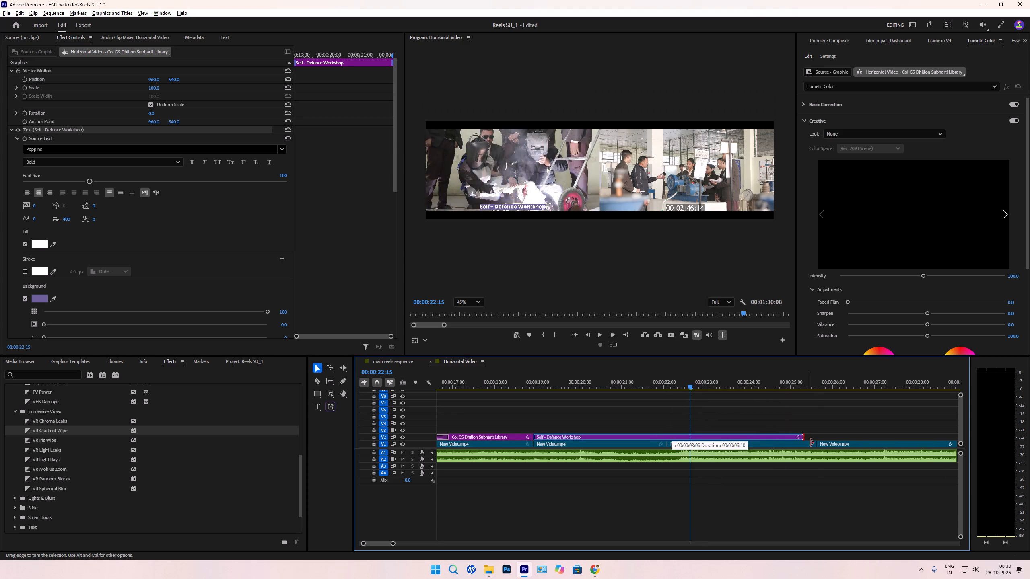
drag(810, 443, 821, 447)
click(776, 434)
key(Up)
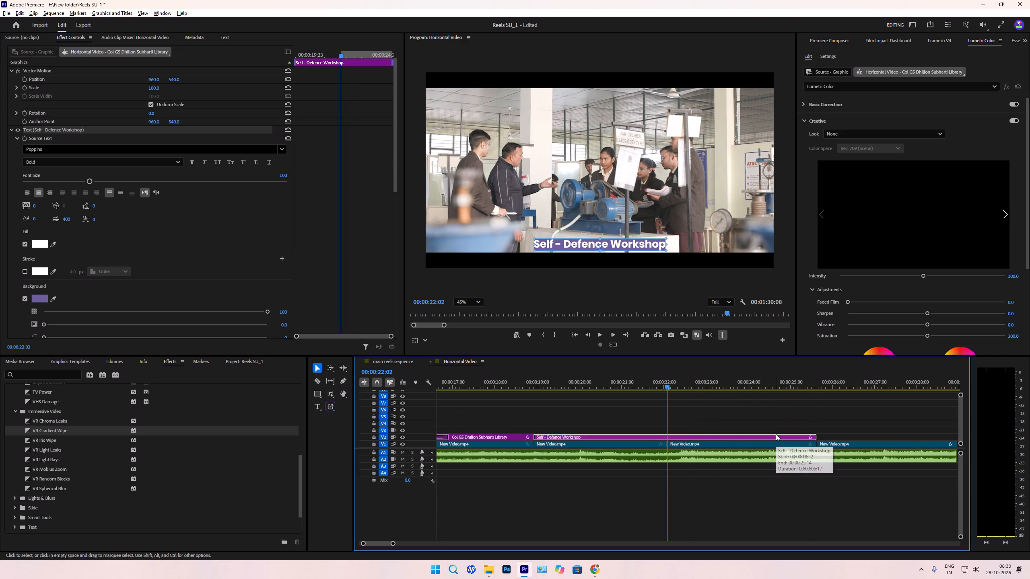
key(ctrl+k)
click(776, 434)
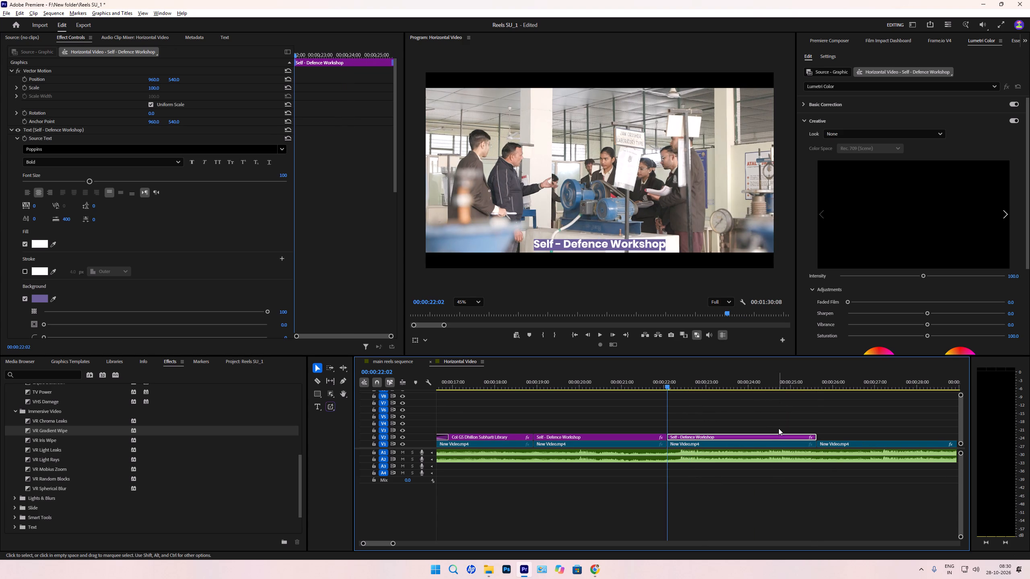
Look through the footage beneath the new caption segment to identify what its caption should describe.
drag(673, 382, 699, 388)
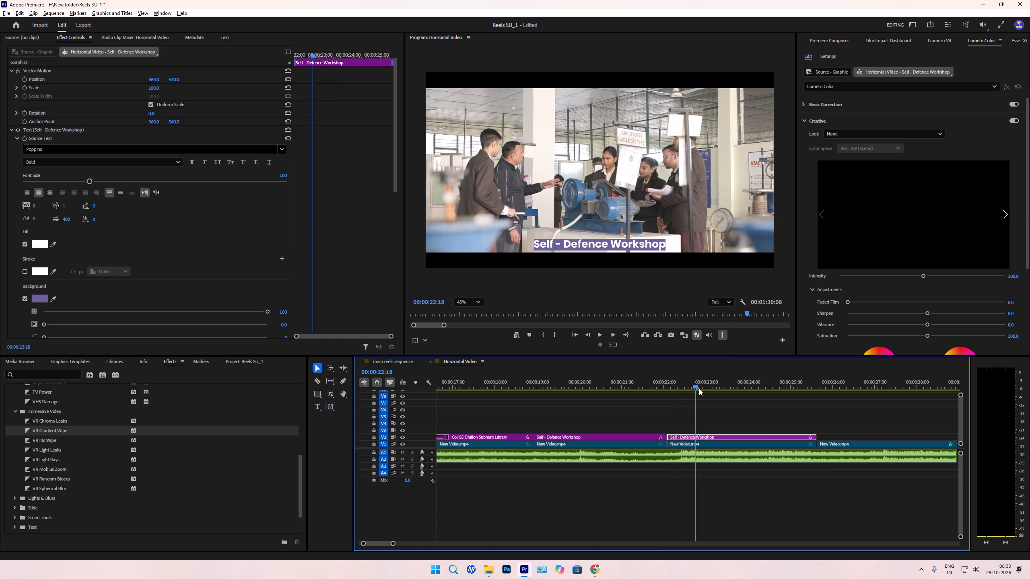
drag(699, 388, 793, 409)
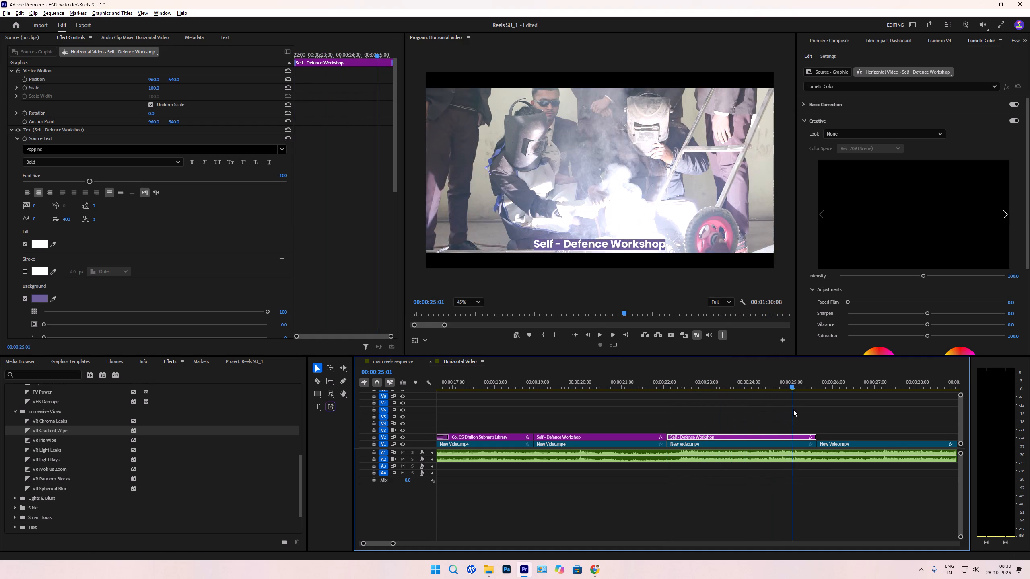
drag(793, 409, 779, 433)
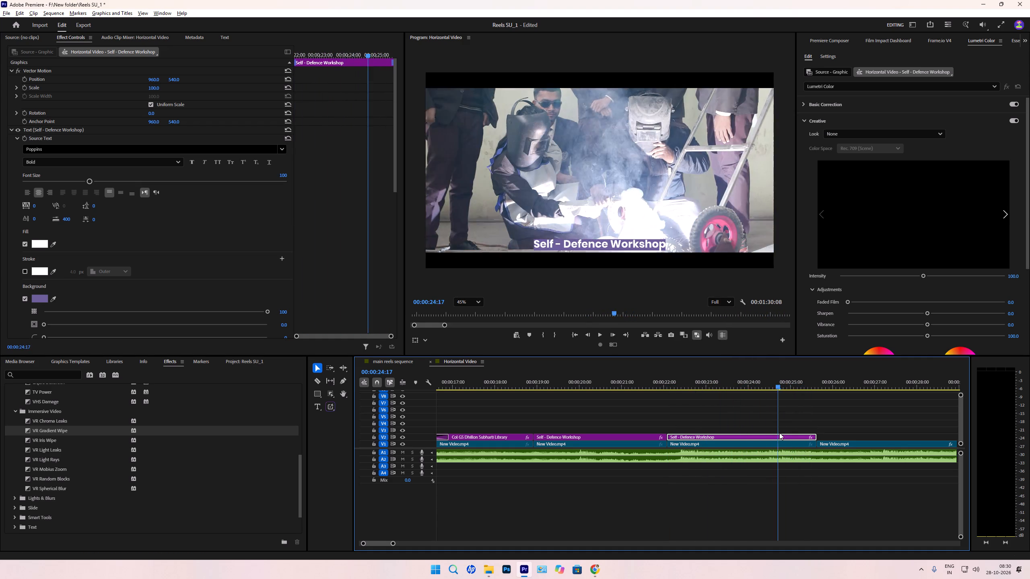
drag(779, 433, 727, 448)
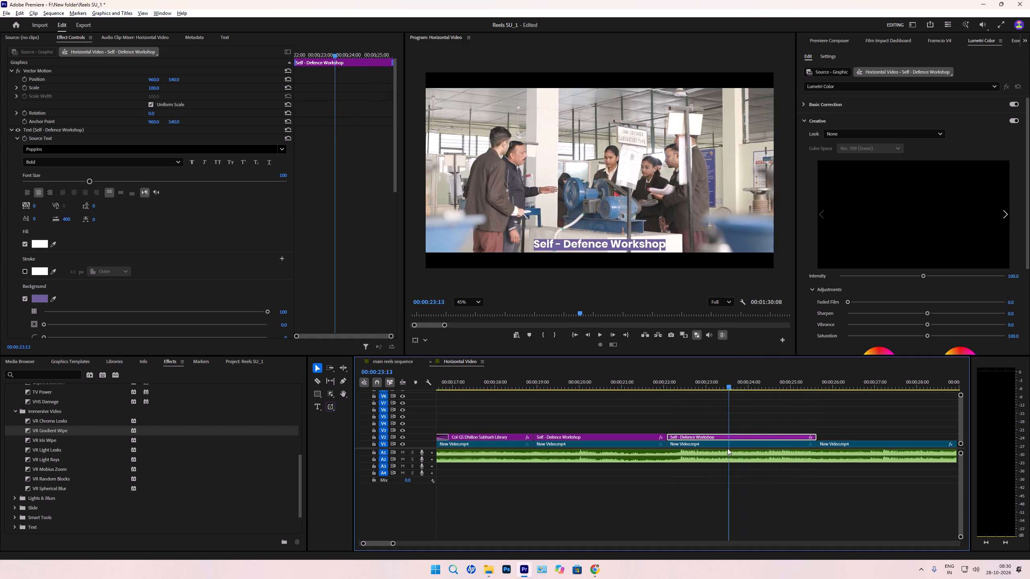
drag(727, 448, 731, 467)
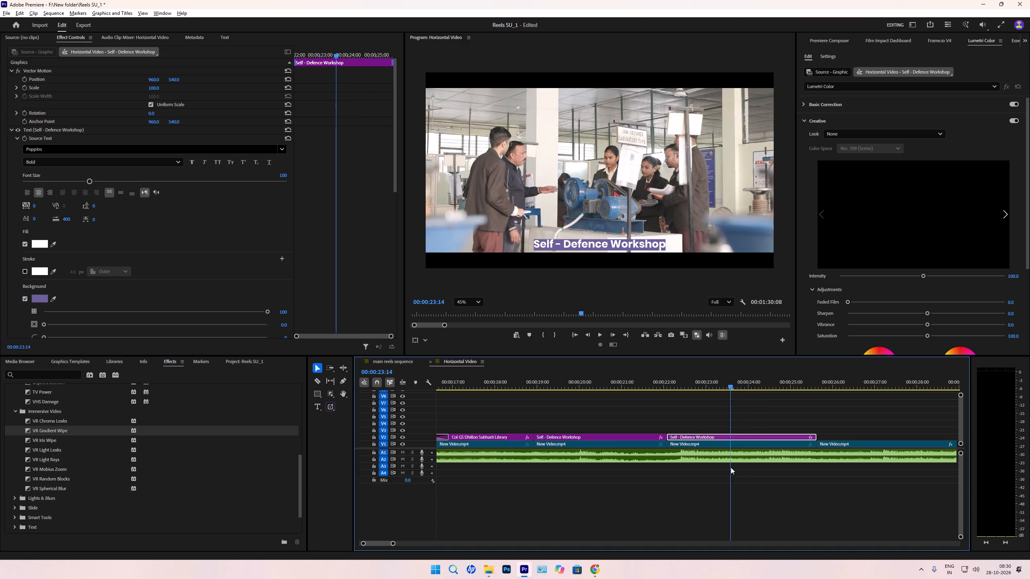
drag(731, 467, 750, 470)
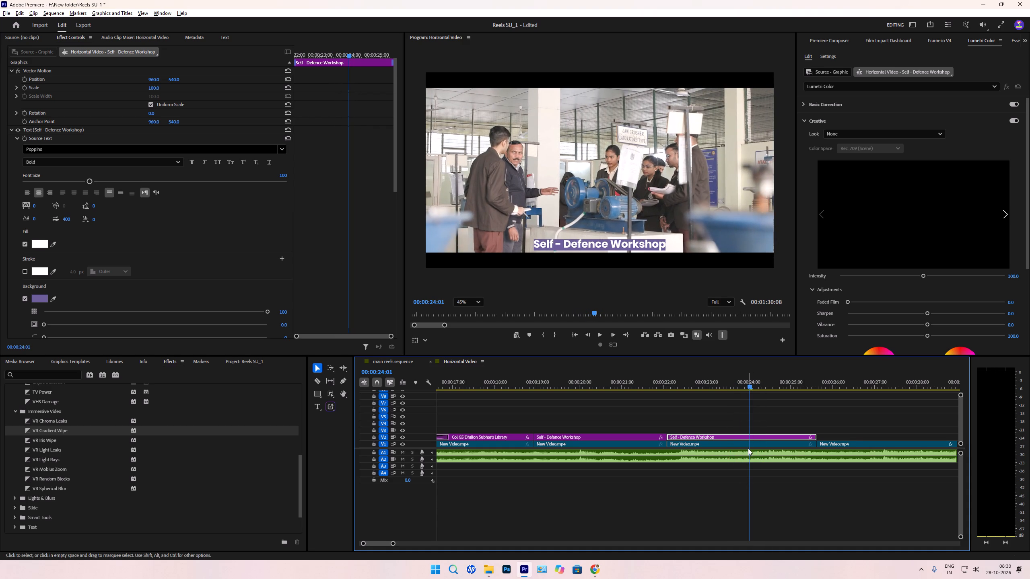
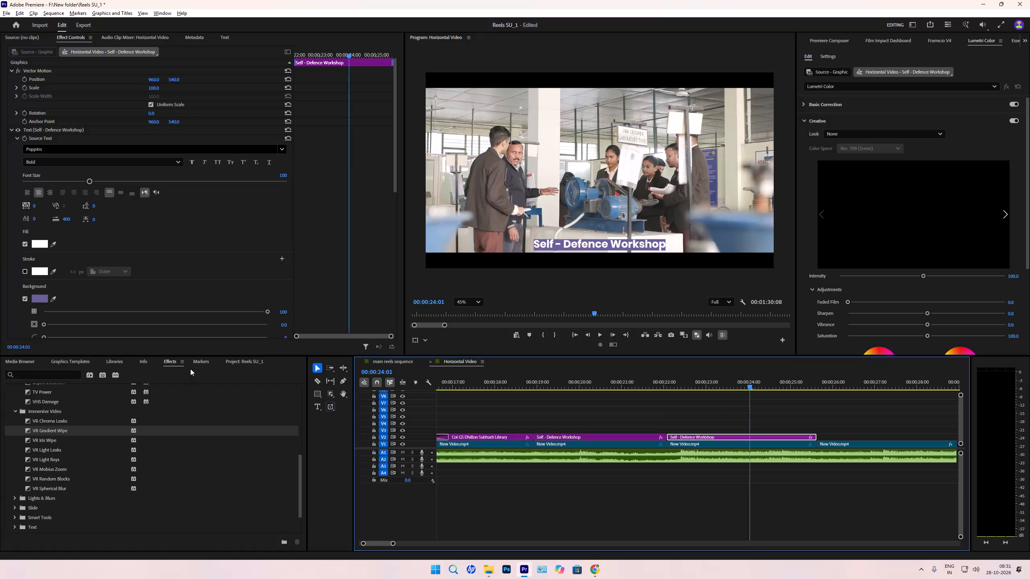
Open the source clip New Video.mp4 from the project and locate the shot of students around the blue laboratory machine.
click(237, 359)
drag(296, 399, 287, 561)
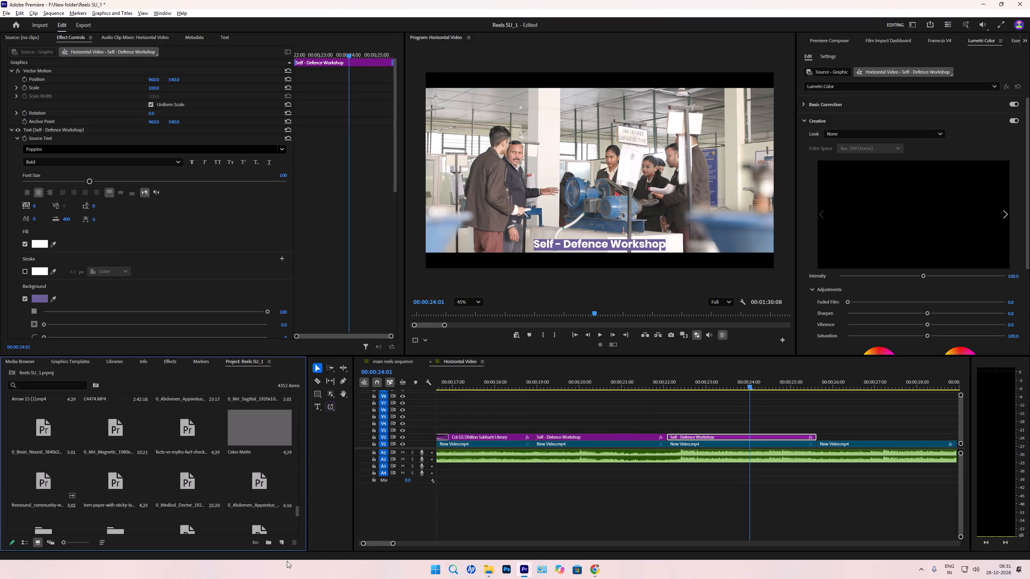
drag(287, 561, 287, 578)
scroll(150, 517, up, 2)
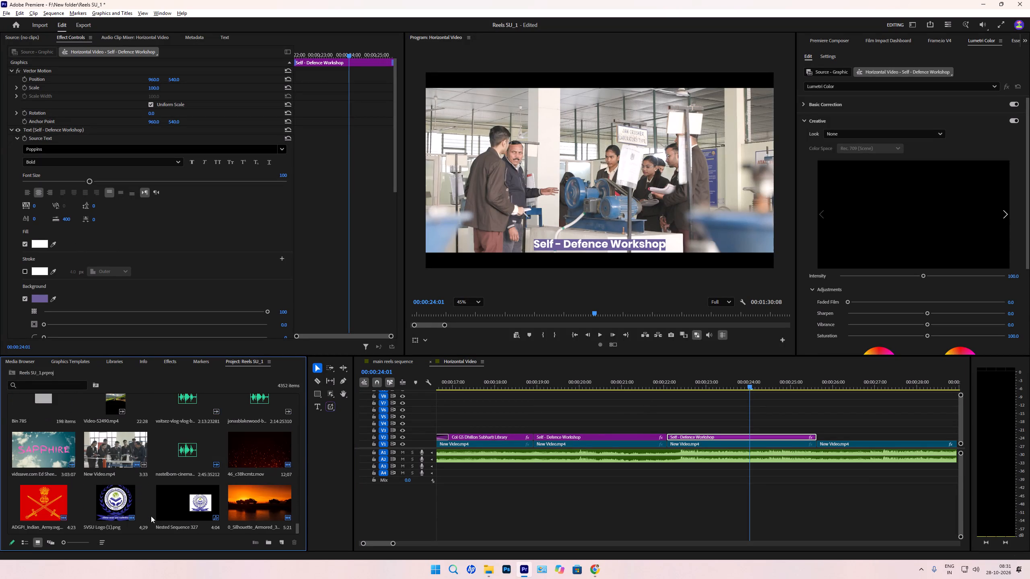
double_click(119, 448)
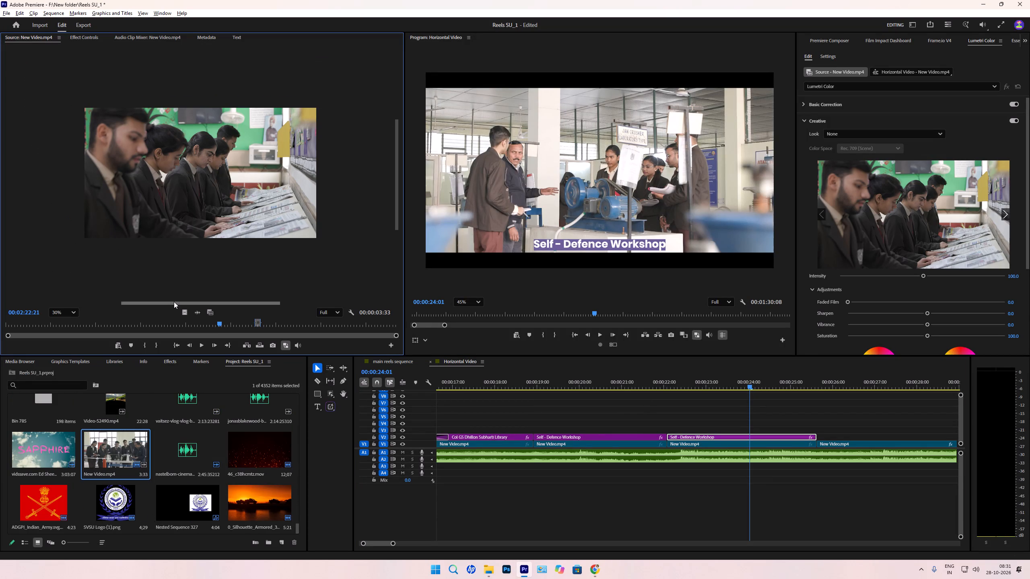
drag(157, 332, 152, 331)
drag(152, 329, 155, 329)
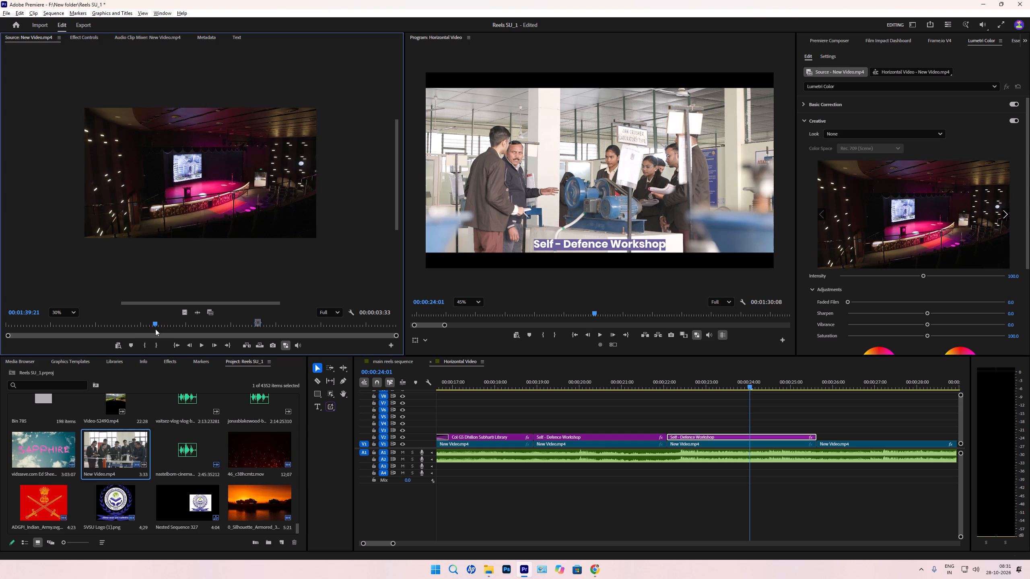
drag(155, 329, 242, 333)
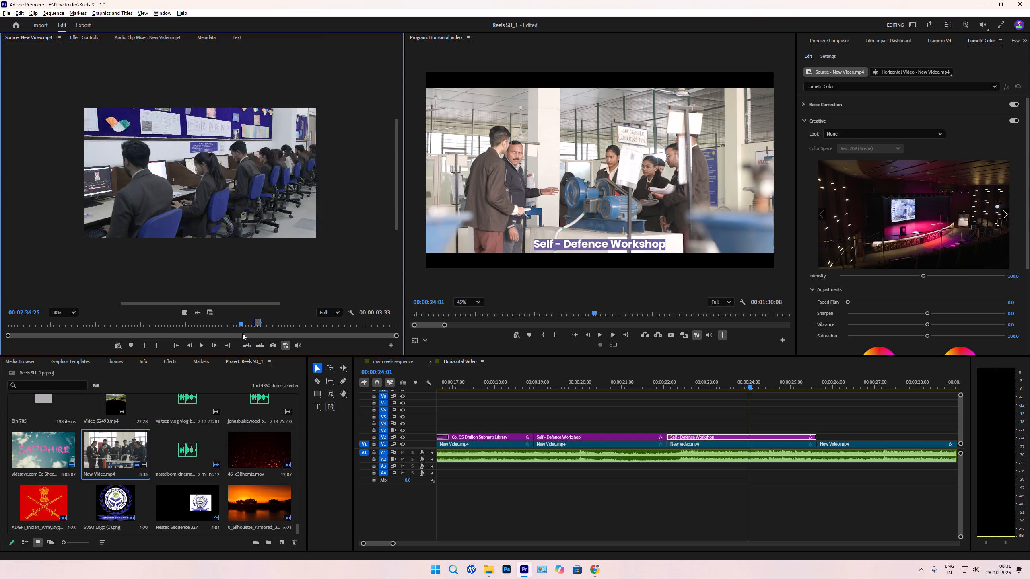
drag(242, 333, 257, 337)
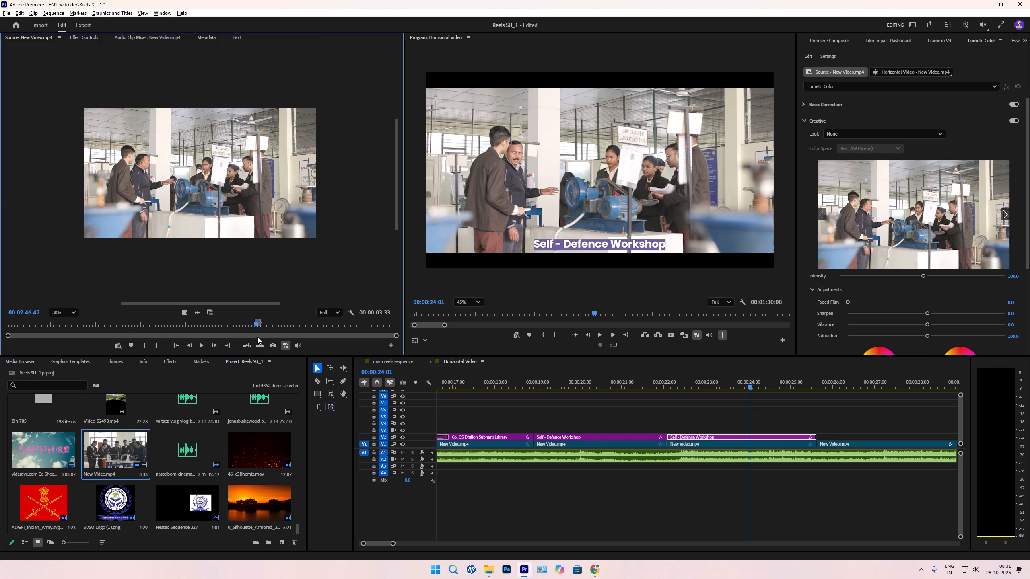
drag(257, 337, 258, 337)
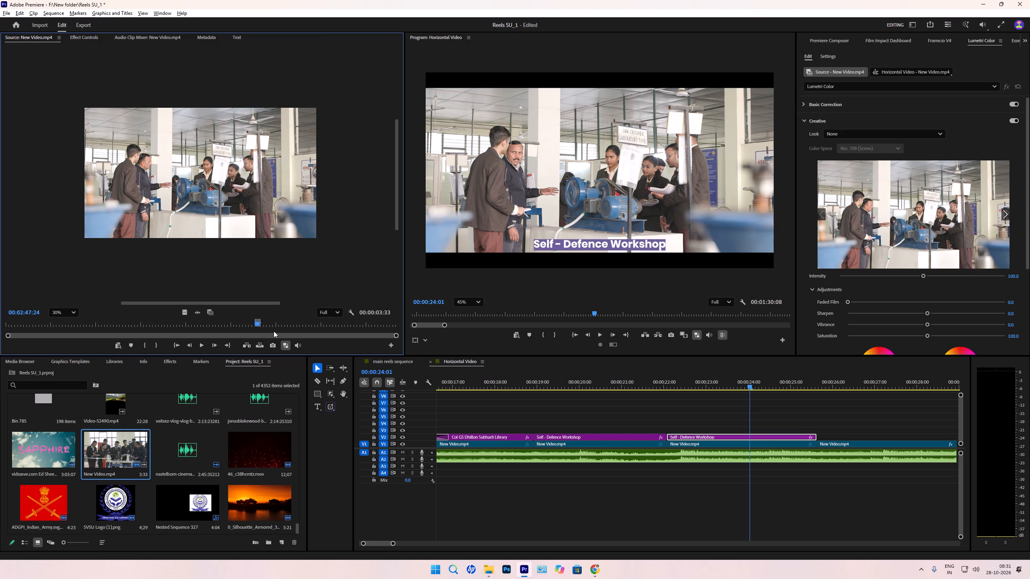
Play the source footage before, within and after its marked range to examine what surrounds the laboratory machine shot.
text(====)
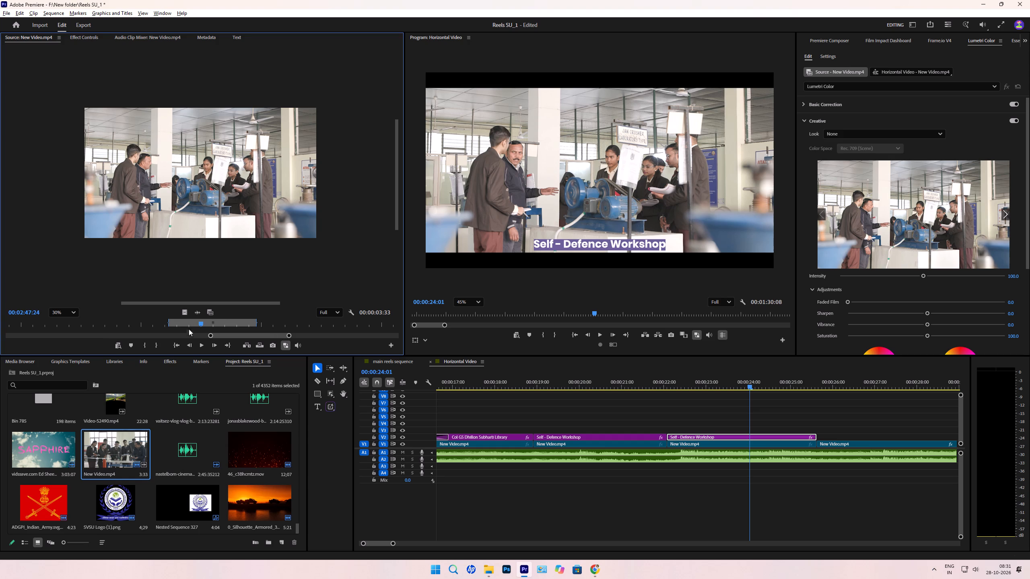
click(167, 323)
key(space)
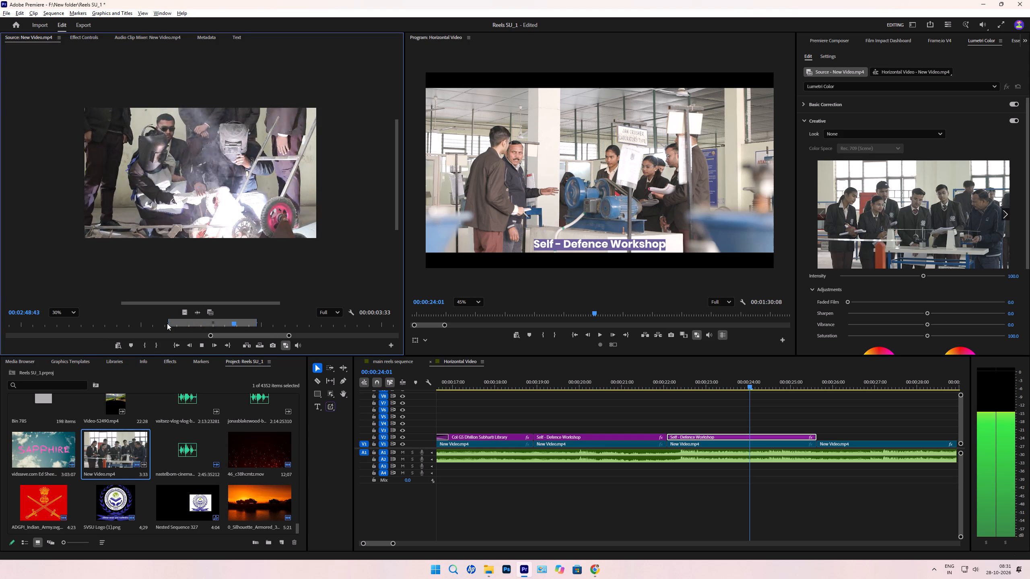
key(space)
drag(101, 326, 80, 325)
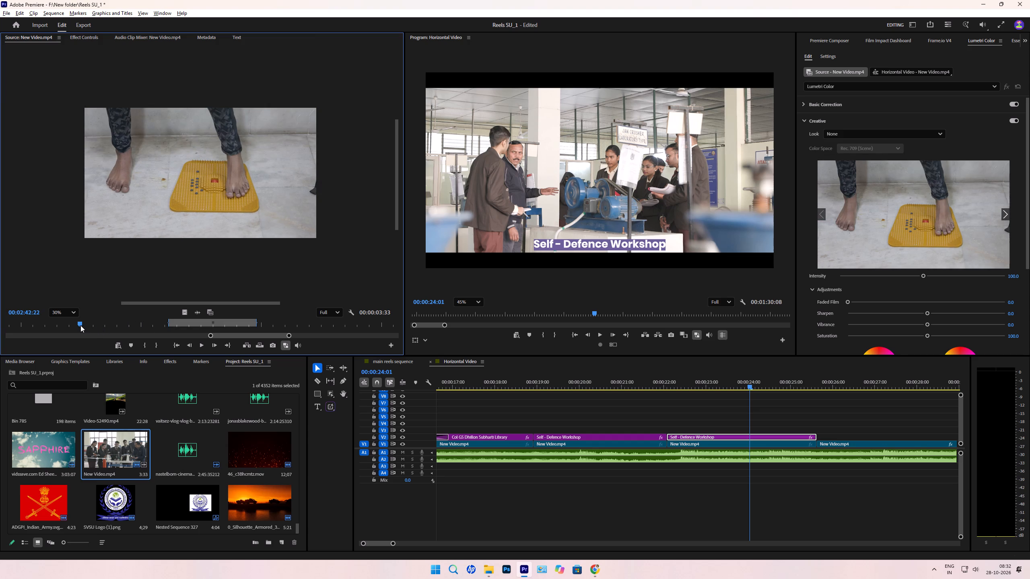
key(space)
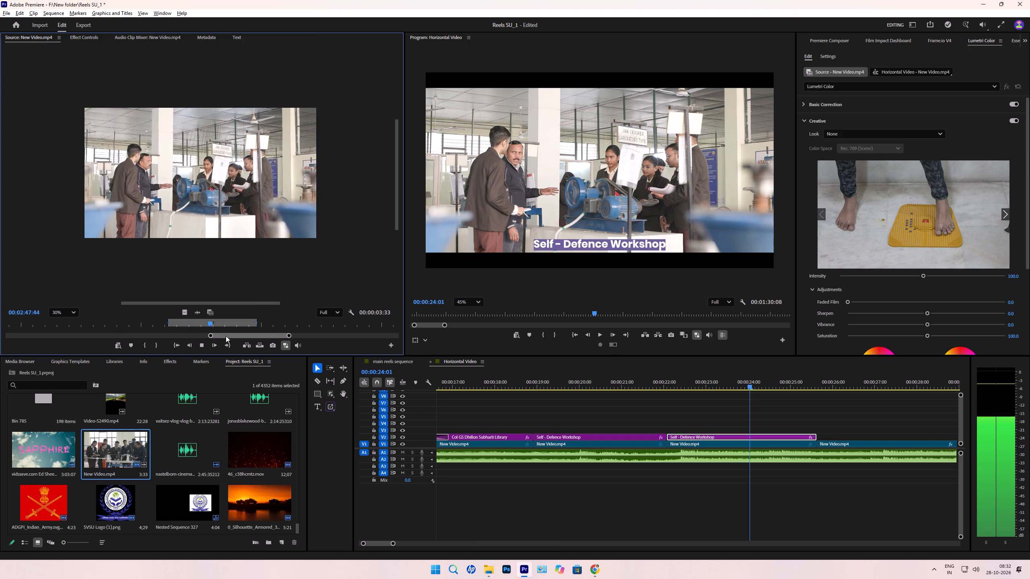
drag(211, 336, 130, 334)
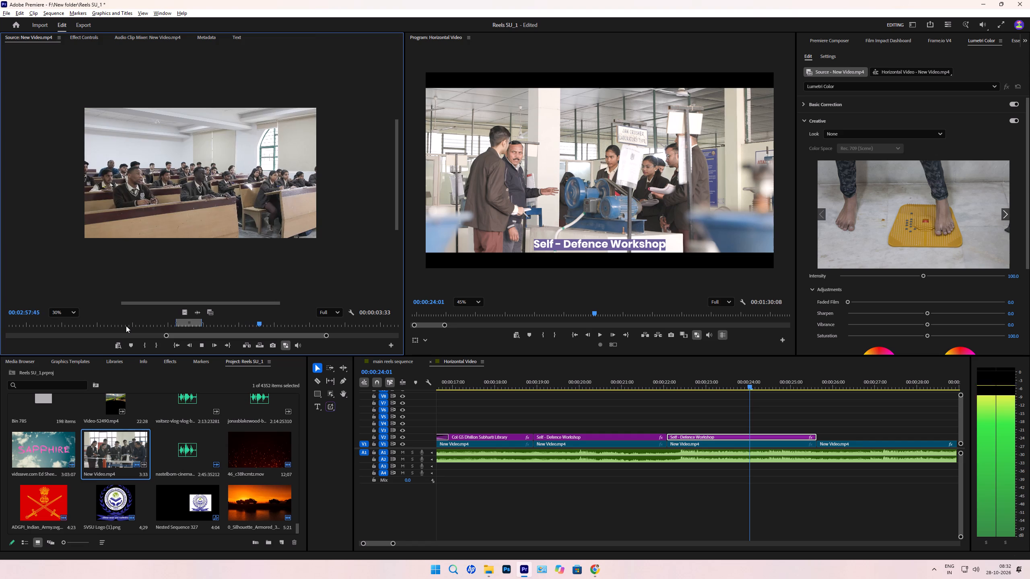
Review the source footage from about 00:02:28 through the welding shot for context on what the caption should describe.
click(45, 326)
key(space)
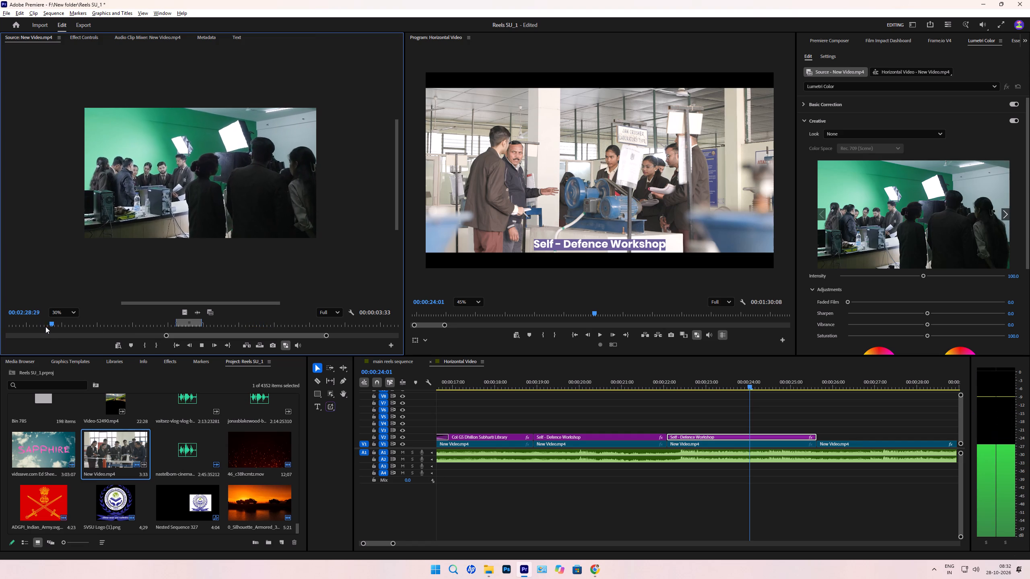
key(l)
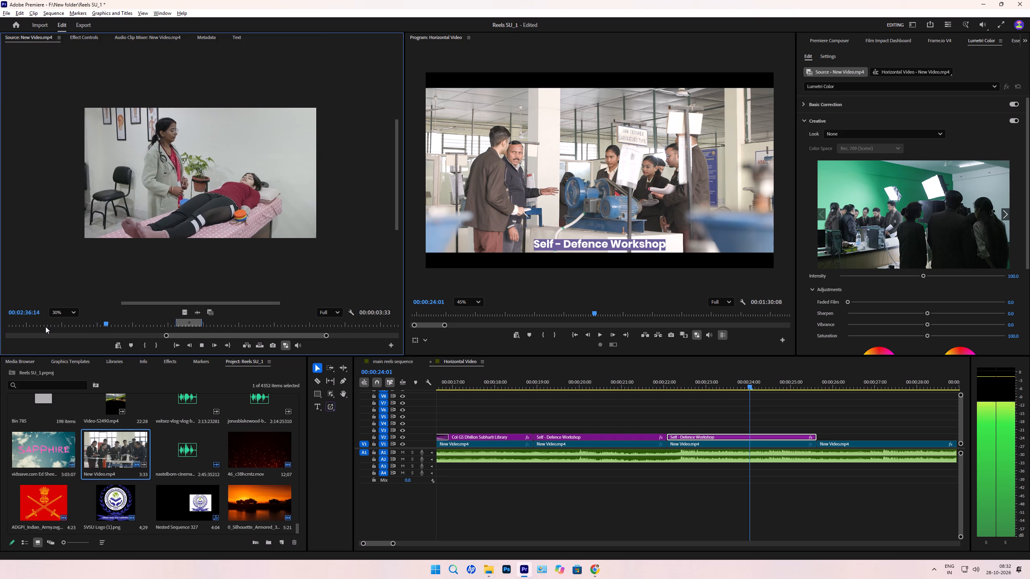
key(space)
key(l)
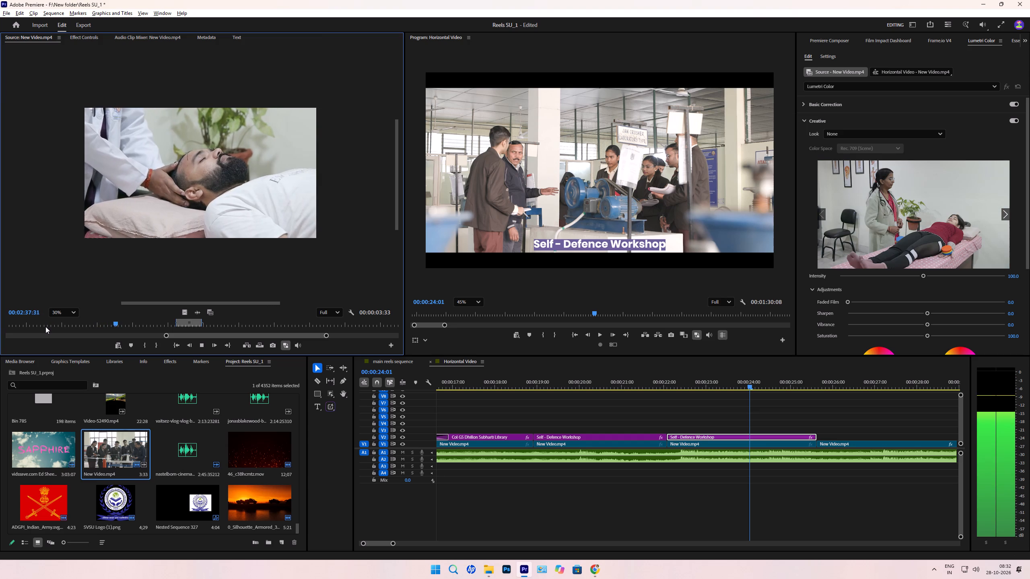
key(l)
key(space)
key(space)
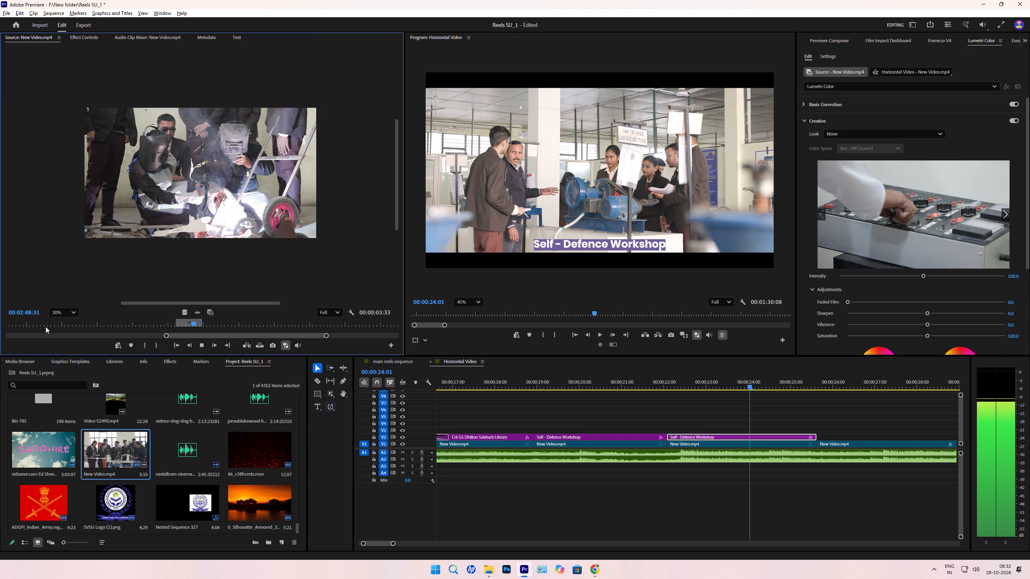
key(space)
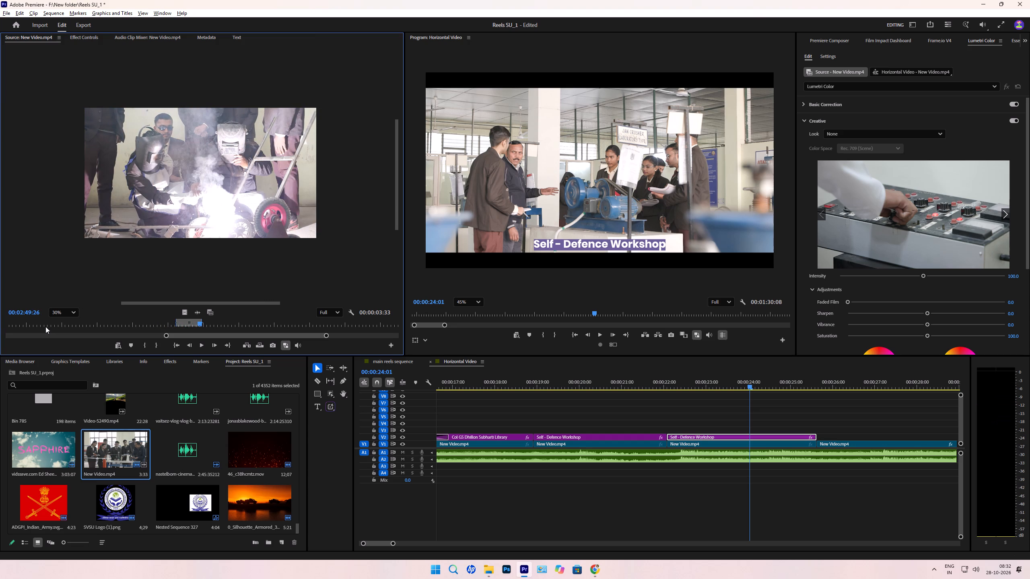
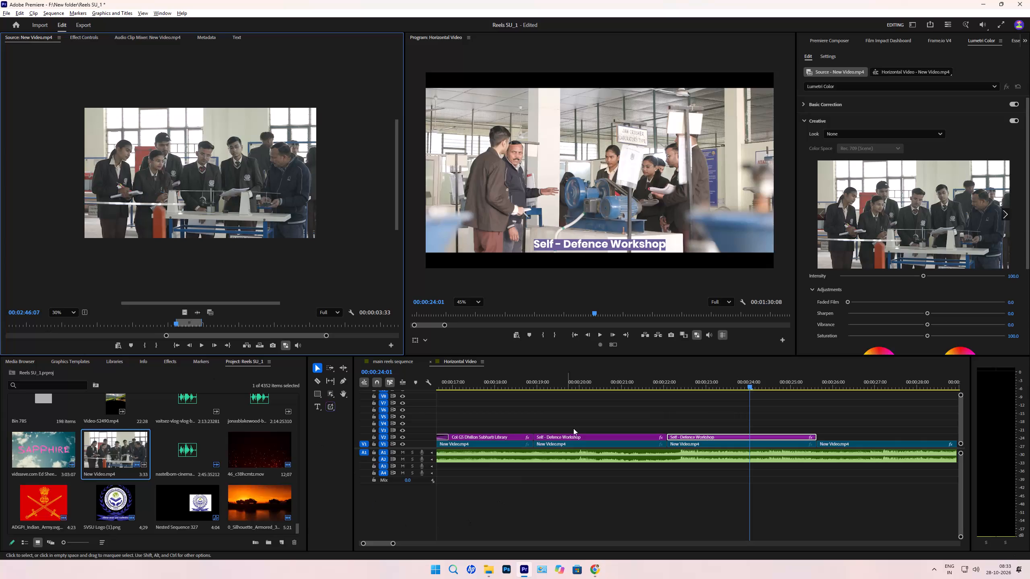
Review the Horizontal Video sequence from the laboratory machine shot into the welding shot, checking the footage under the last Self - Defence Workshop caption.
click(688, 403)
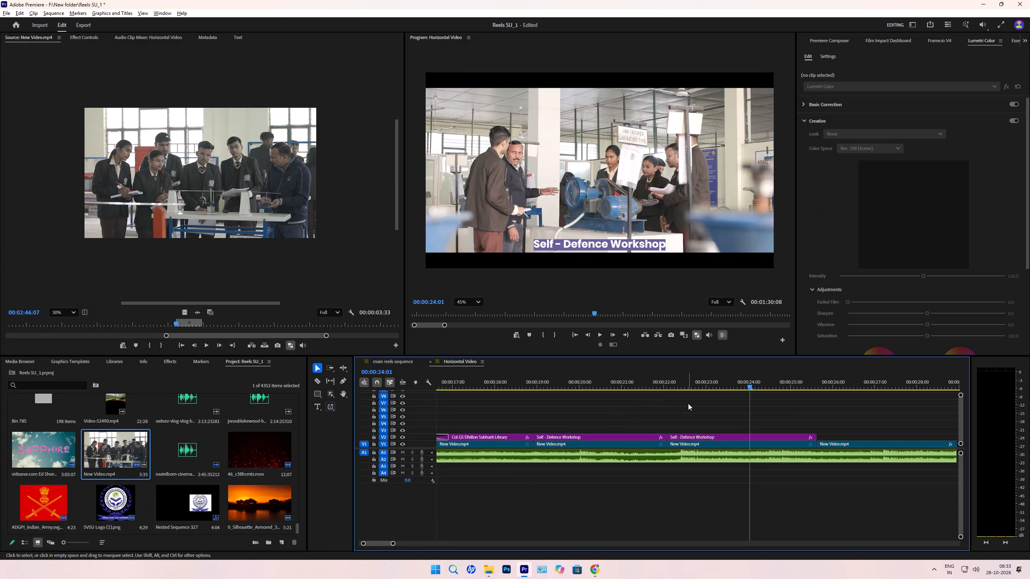
key(Up)
key(space)
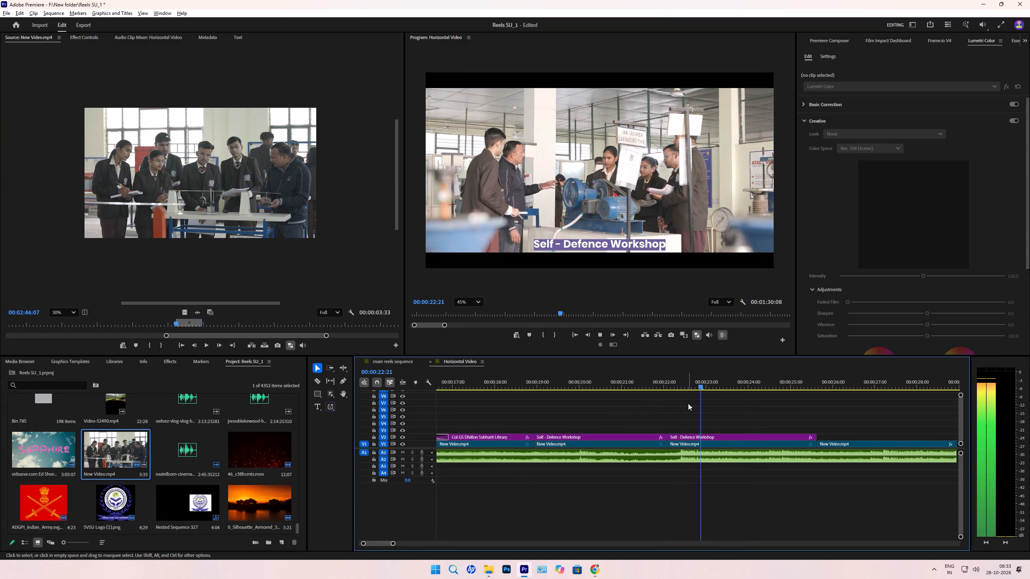
key(space)
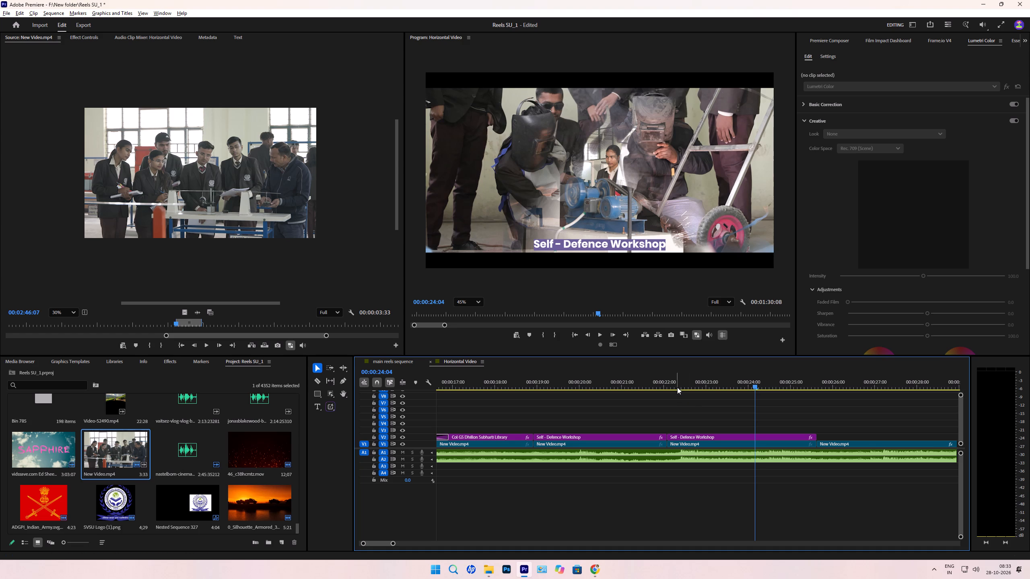
drag(678, 387, 750, 462)
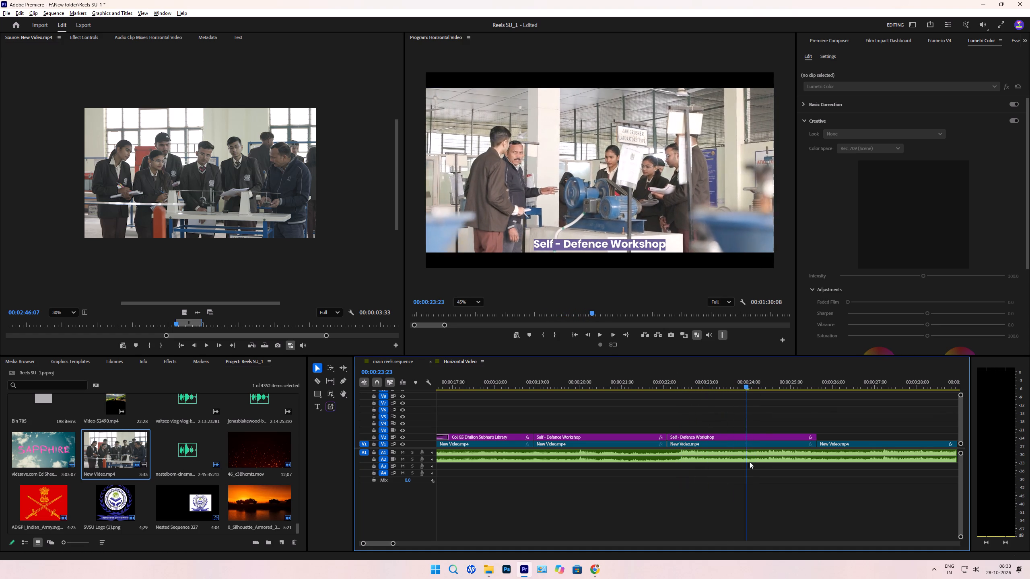
drag(750, 462, 808, 526)
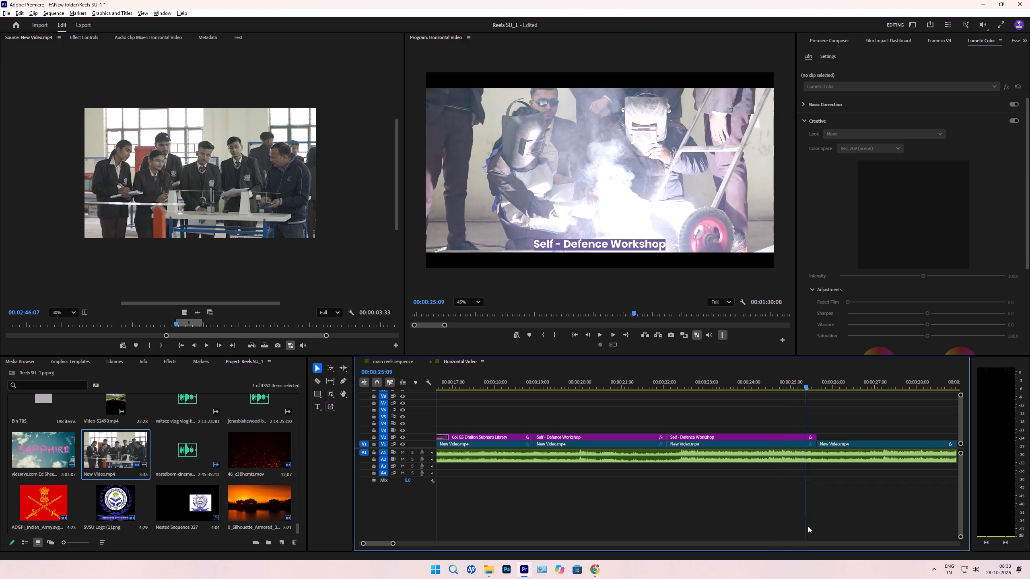
drag(808, 526, 806, 536)
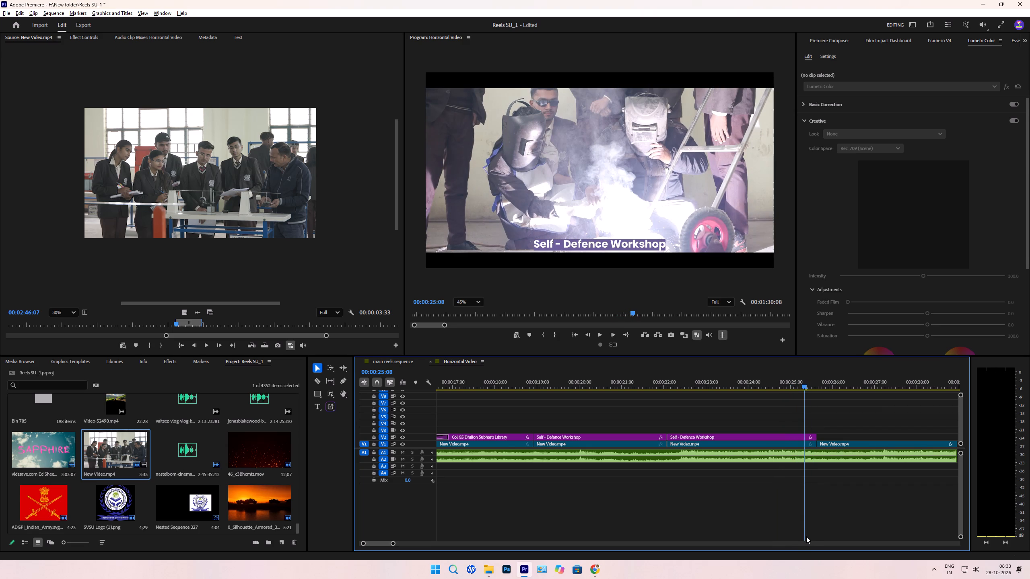
drag(806, 536, 681, 479)
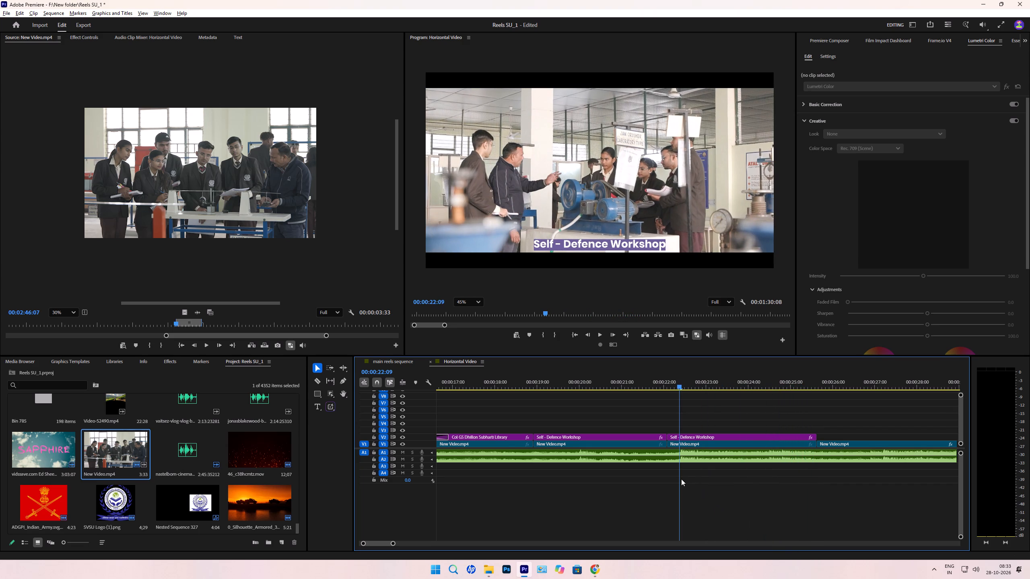
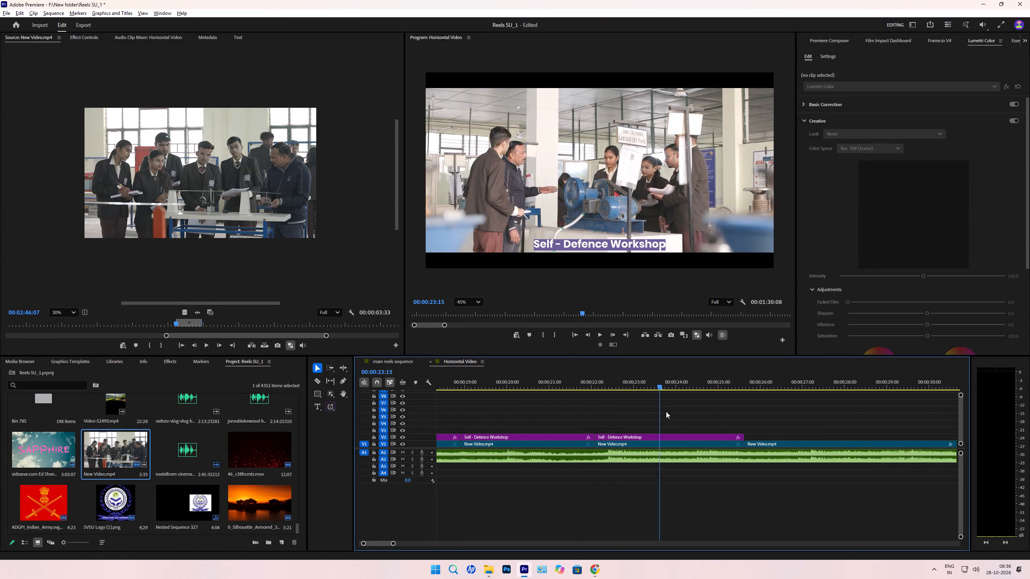
Check the welding shot under the last Self - Defence Workshop caption and play the matching part of the New Video.mp4 source footage.
drag(666, 411, 725, 439)
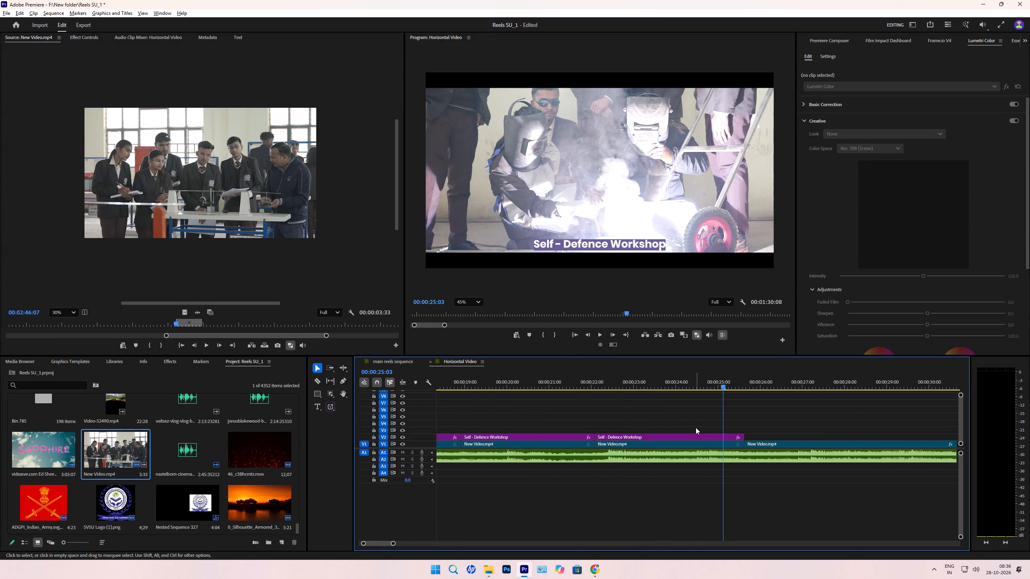
click(692, 440)
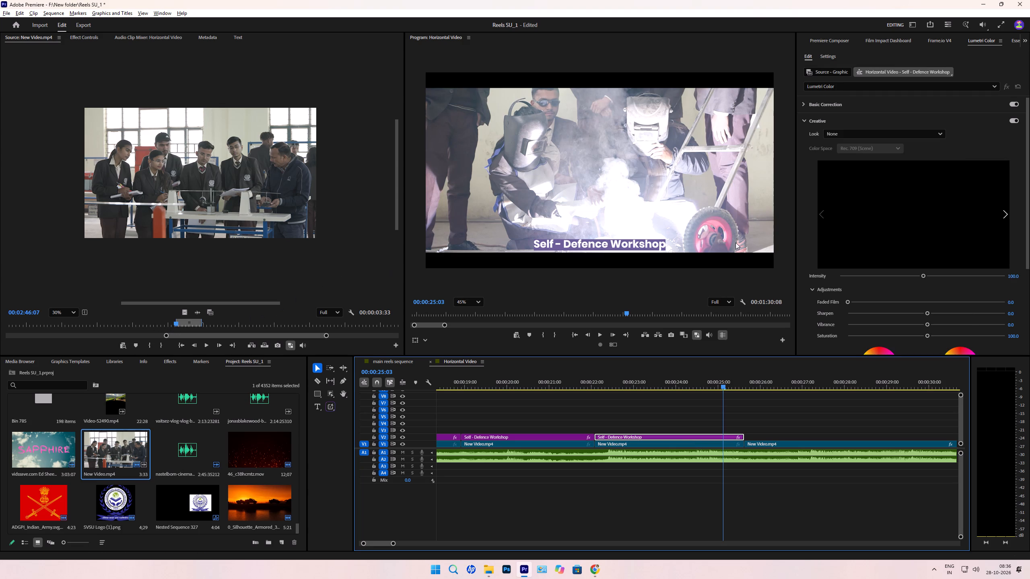
click(165, 326)
click(176, 322)
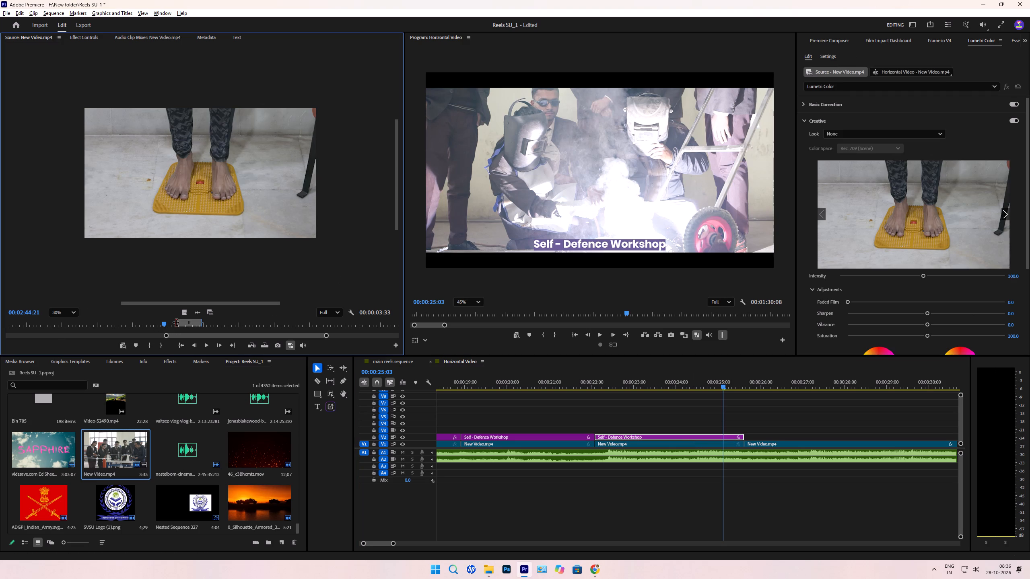
click(171, 321)
key(space)
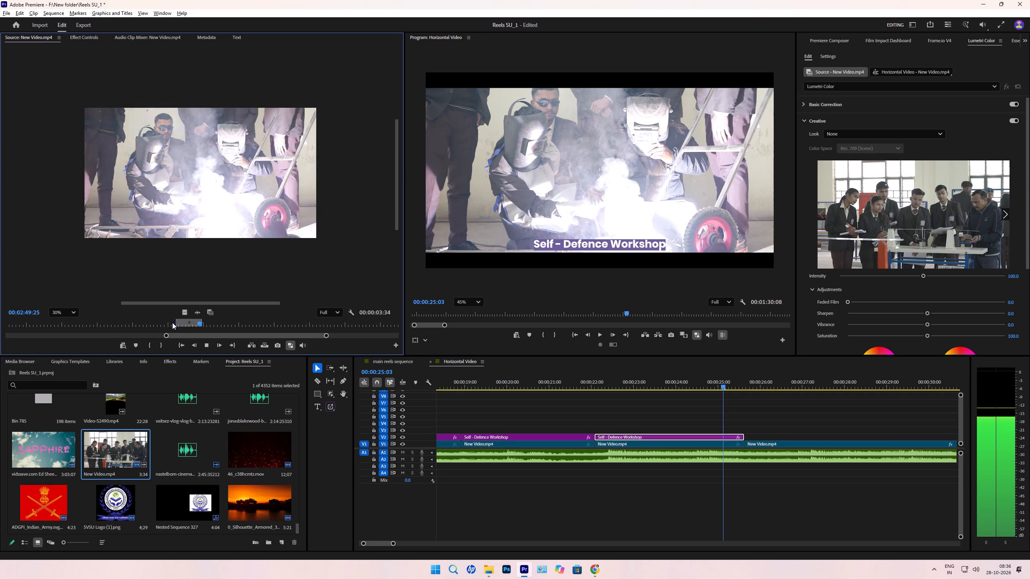
key(space)
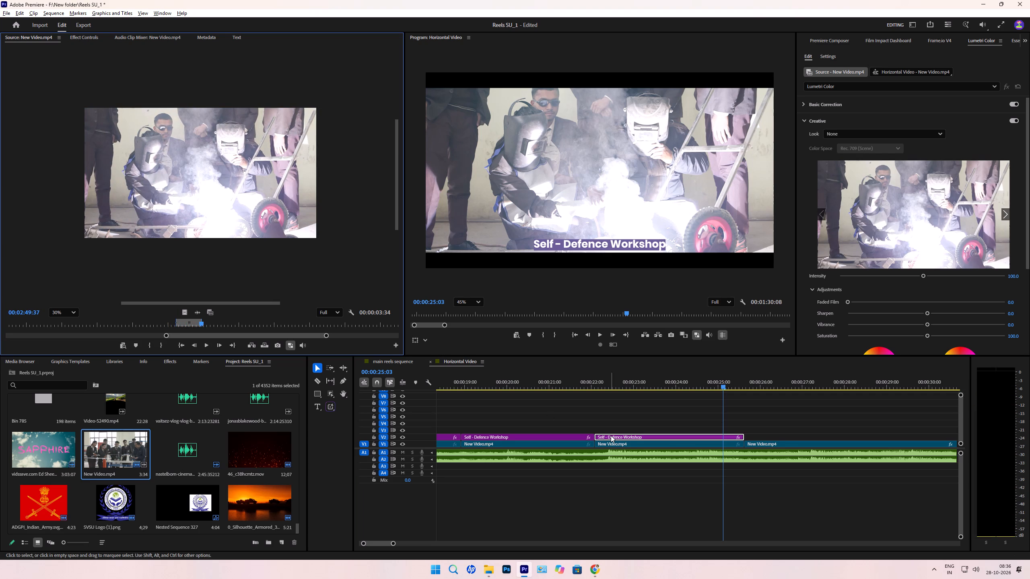
Replace the text of the last Self - Defence Workshop caption, over the welding shot, with "Faculty of Engineer".
click(611, 435)
click(688, 379)
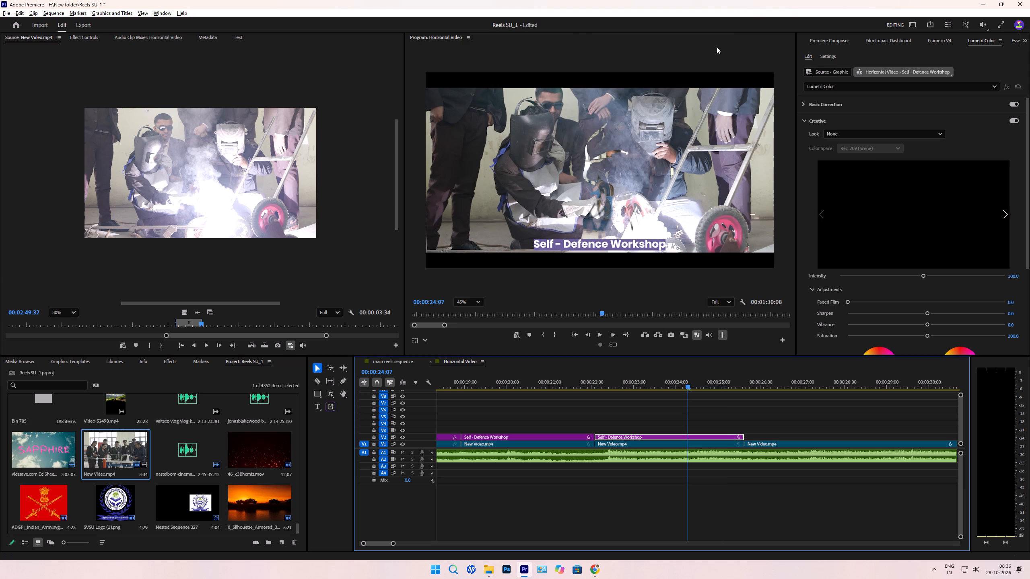
double_click(573, 243)
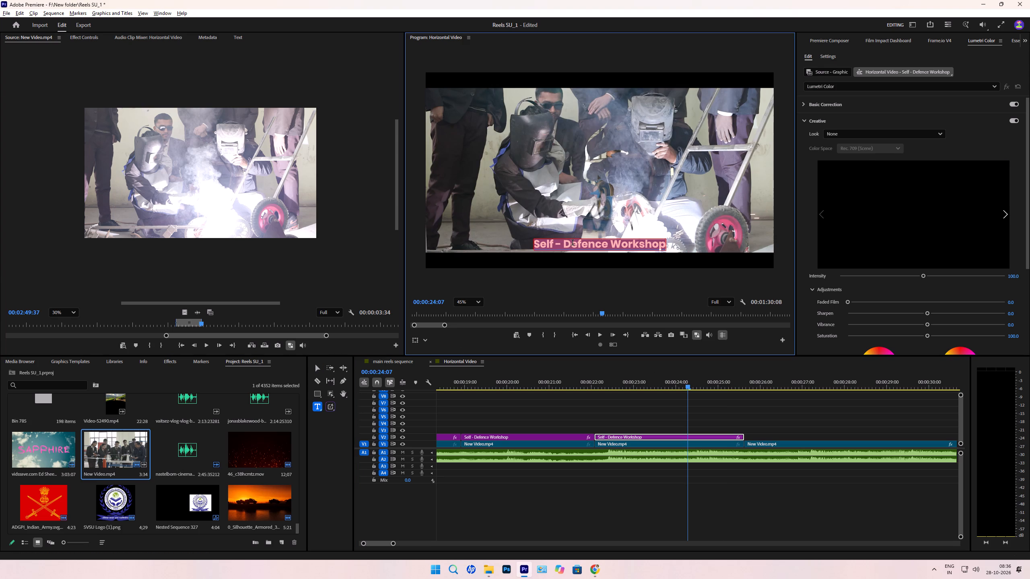
text(fACULTY)
key(space)
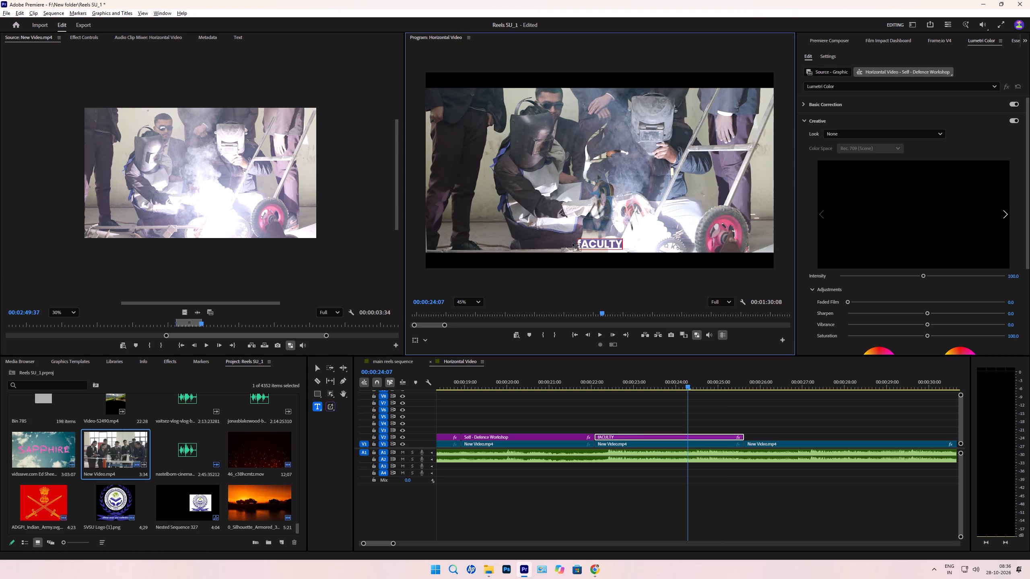
key(shift+g)
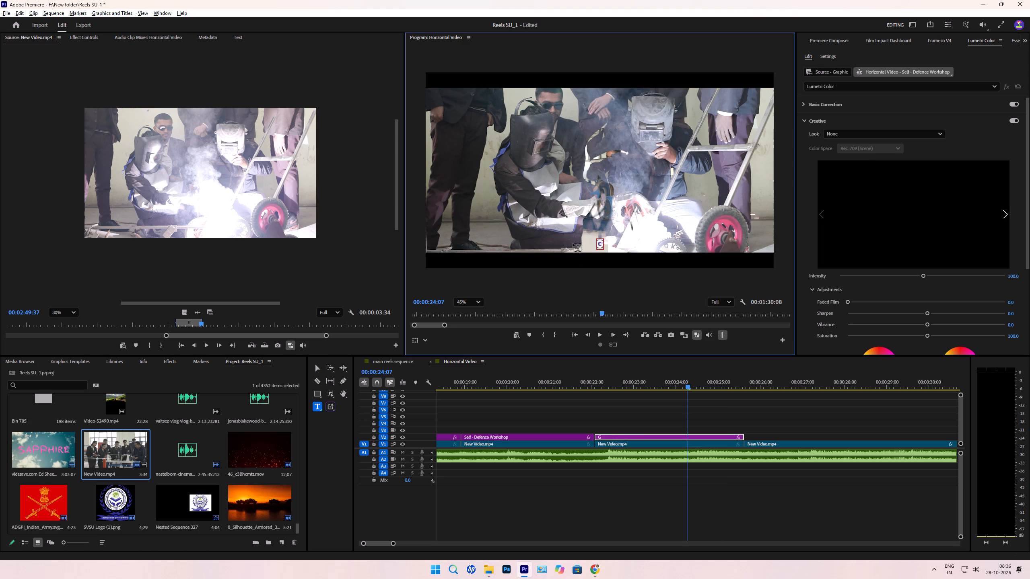
key(BackSpace)
text(Faculty of)
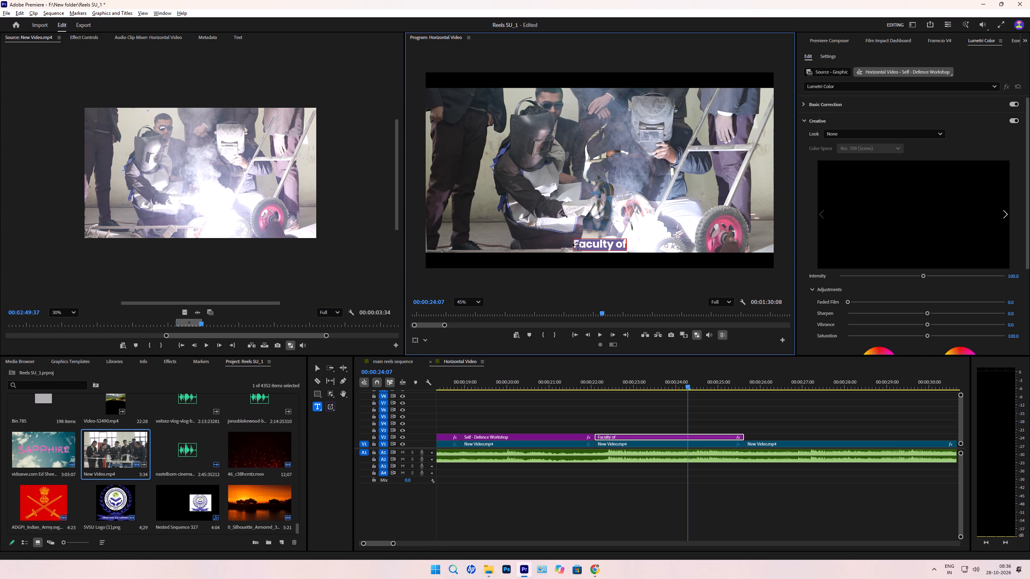
key(space)
text(Engineer)
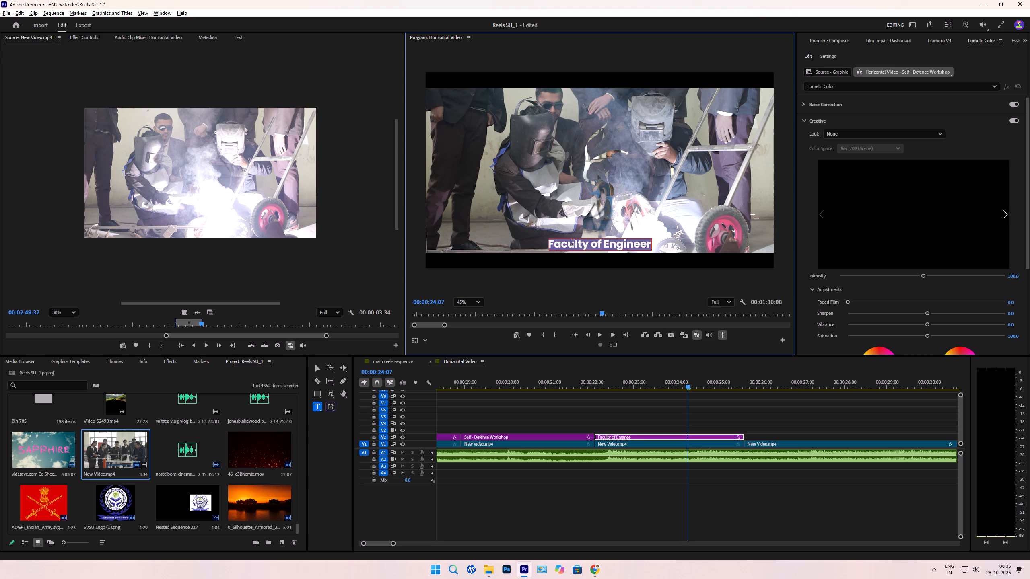
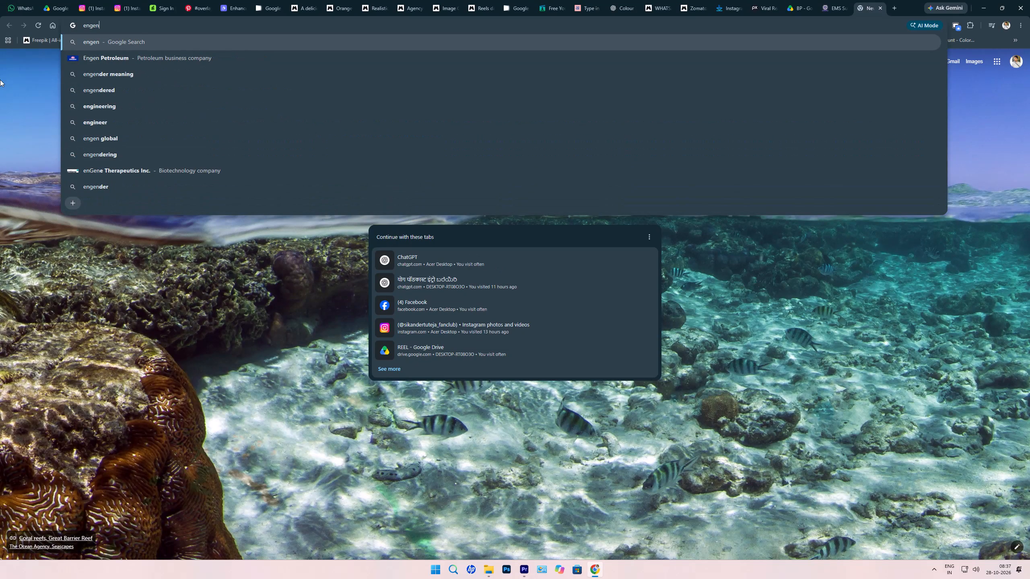
Search Google for "engineering" to check the spelling of the caption, and return to Premiere.
click(78, 104)
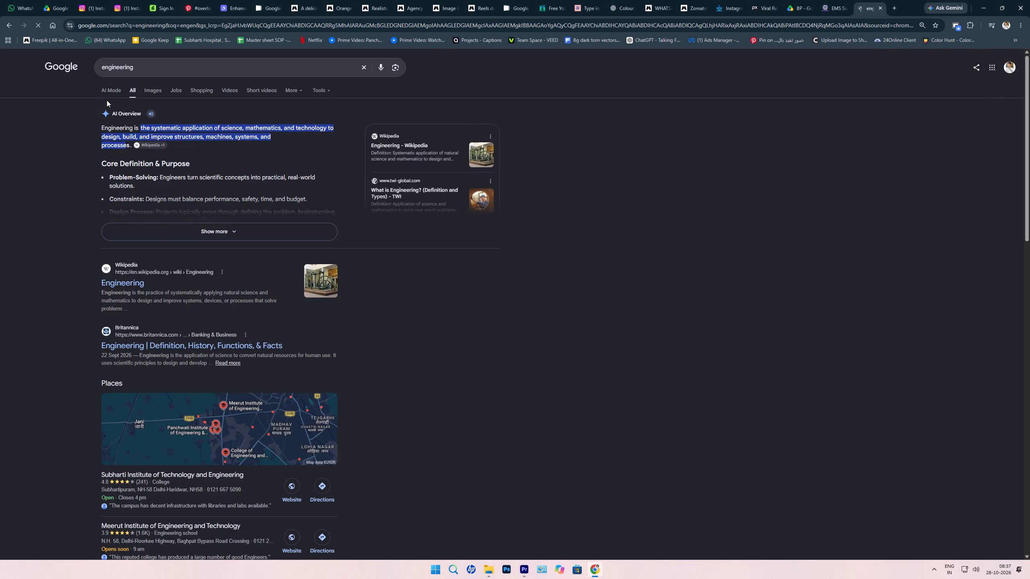
key(alt+Tab)
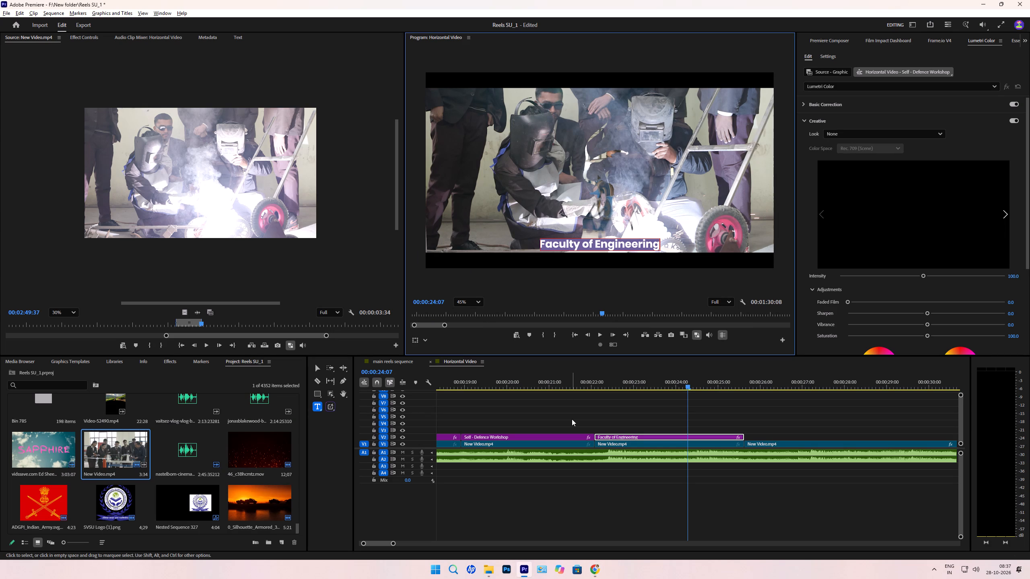
key(Tab)
key(alt+Tab)
key(alt+Tab)
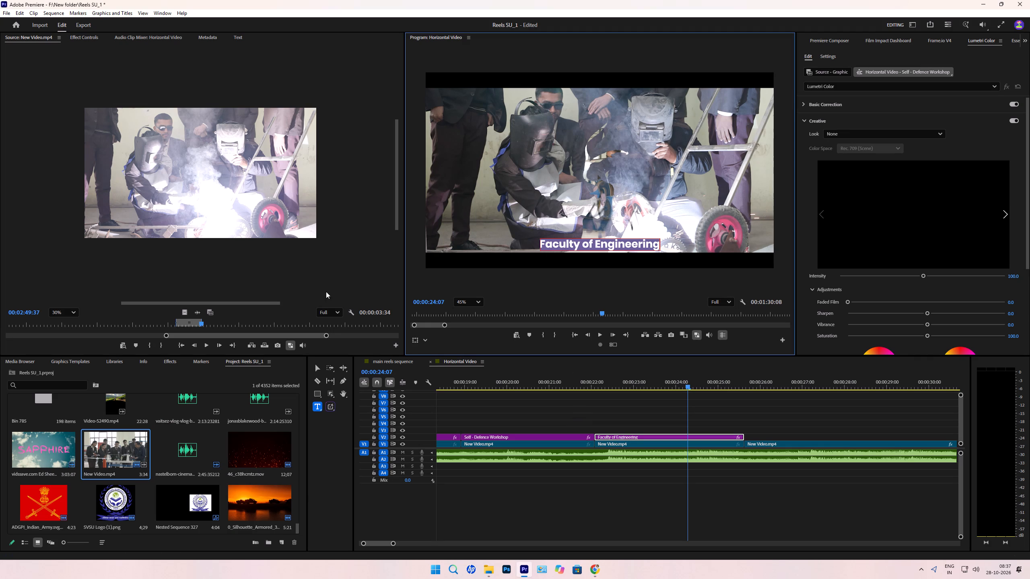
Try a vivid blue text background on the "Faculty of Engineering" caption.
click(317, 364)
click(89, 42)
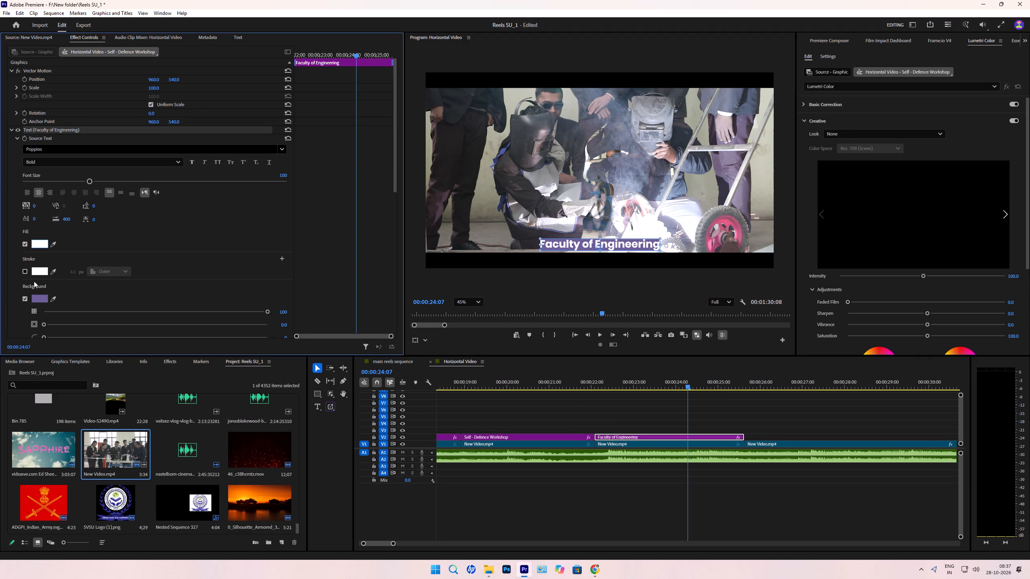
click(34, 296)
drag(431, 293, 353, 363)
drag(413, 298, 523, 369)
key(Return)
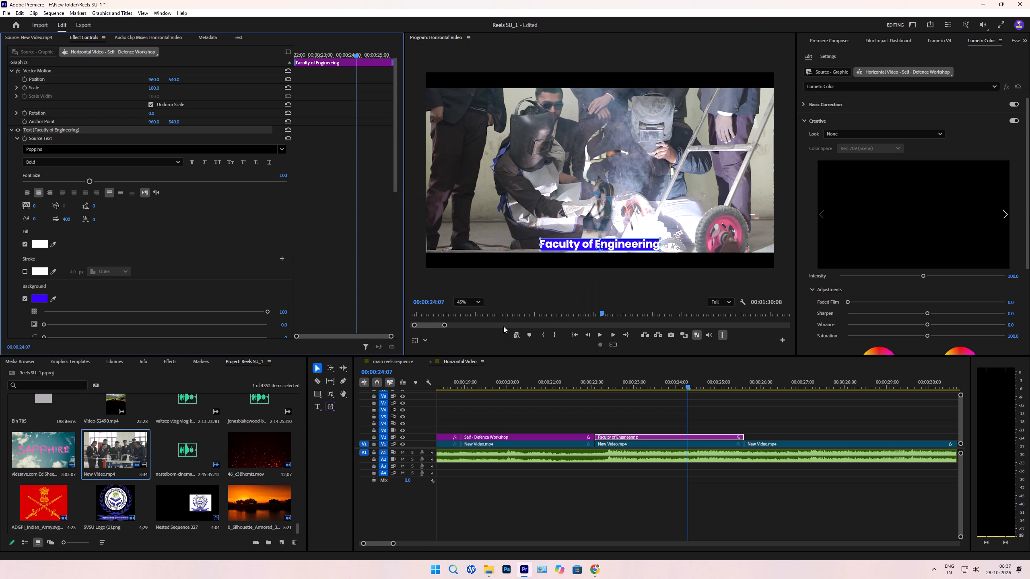
Set the text background of the "Faculty of Engineering" caption to a dark red.
click(37, 298)
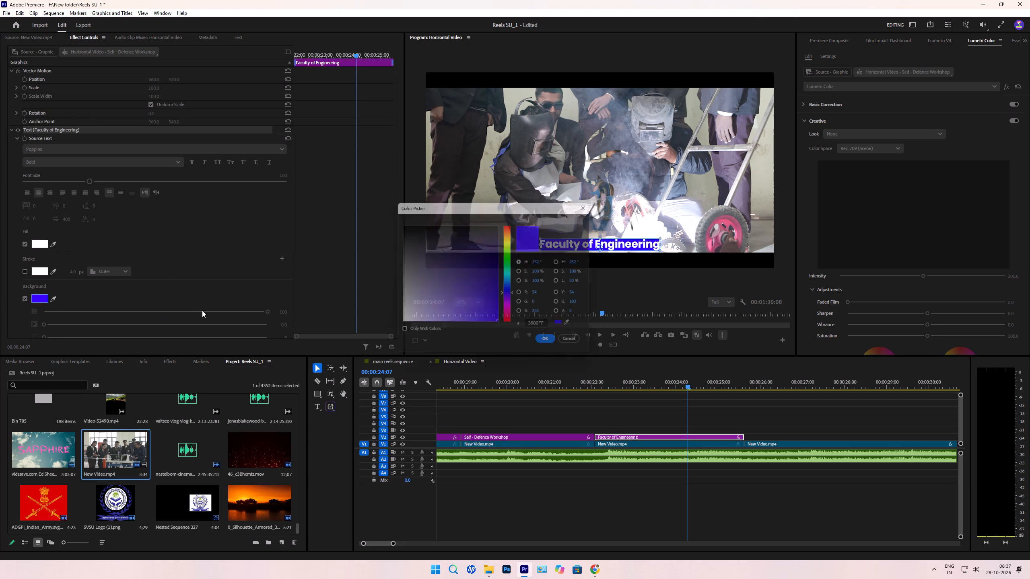
click(508, 259)
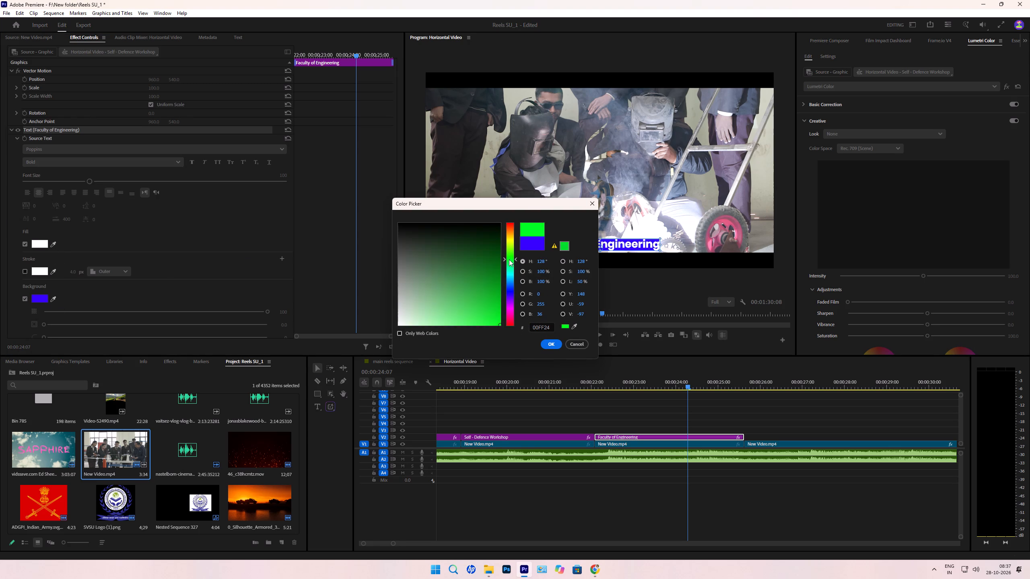
drag(483, 303, 529, 361)
drag(508, 262, 513, 220)
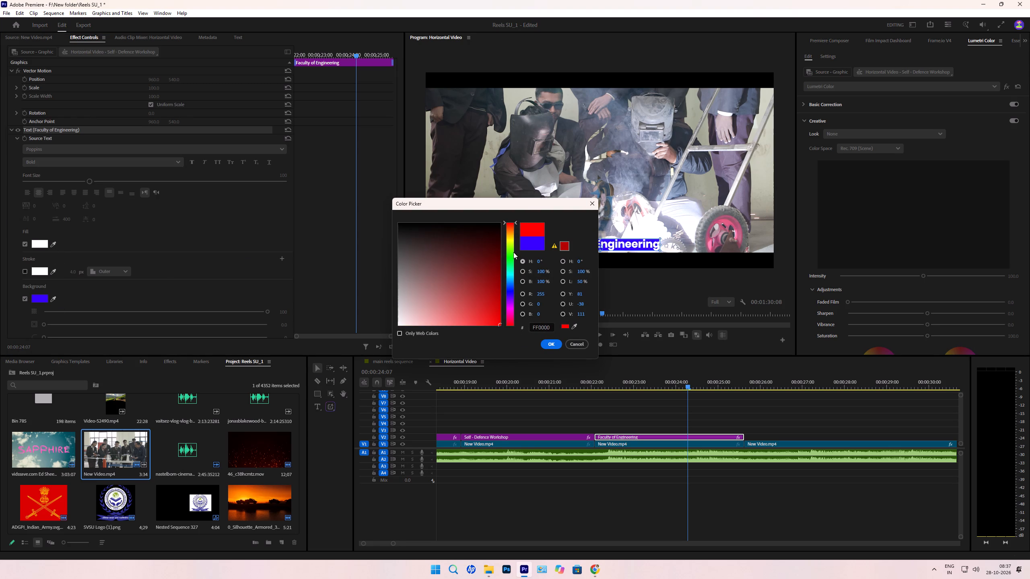
drag(489, 297, 499, 292)
key(Return)
Play the sequence from the start of the "Faculty of Engineering" caption to check its background over the machine and welding shots.
key(Up)
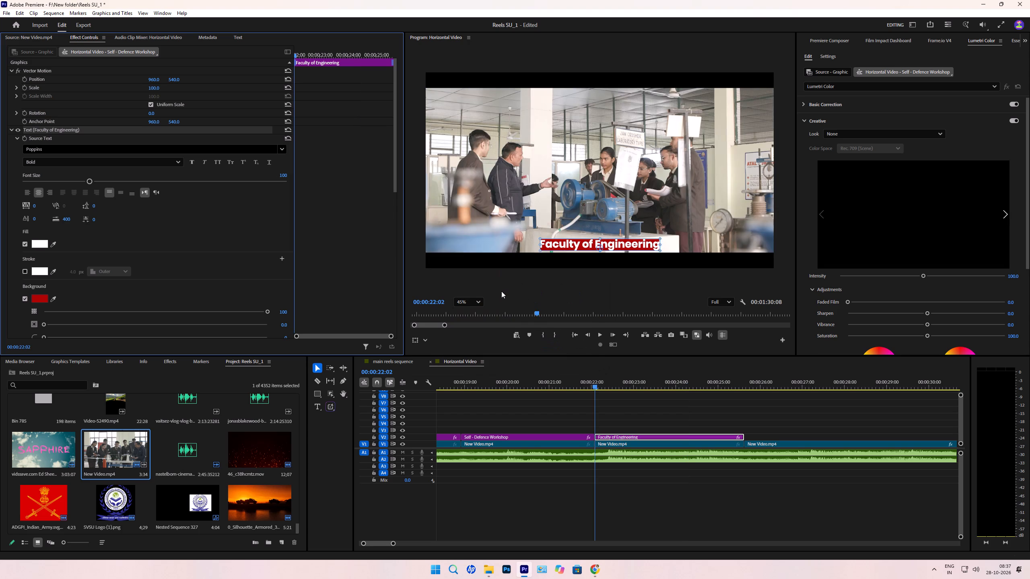
key(space)
key(space)
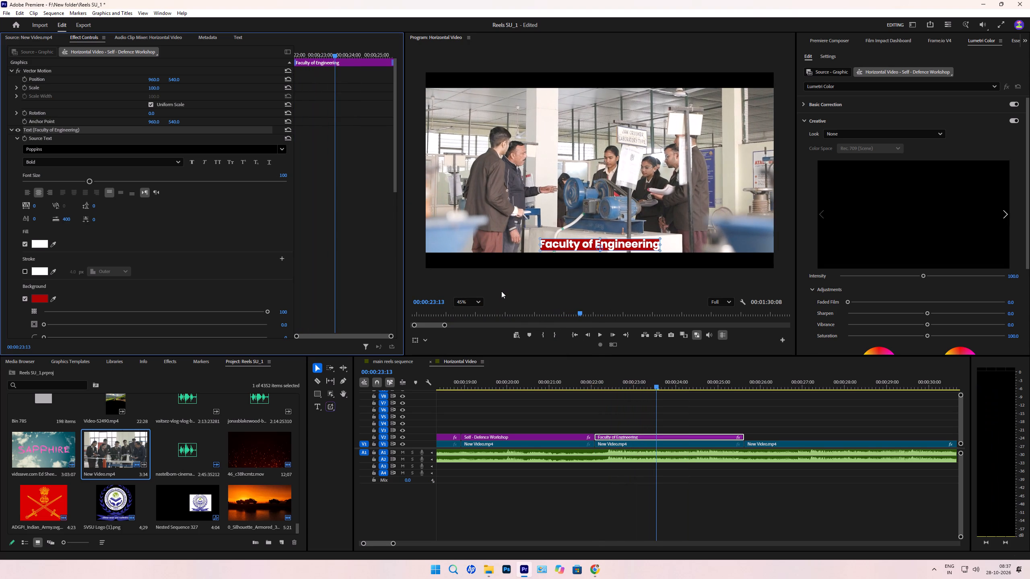
scroll(148, 267, down, 5)
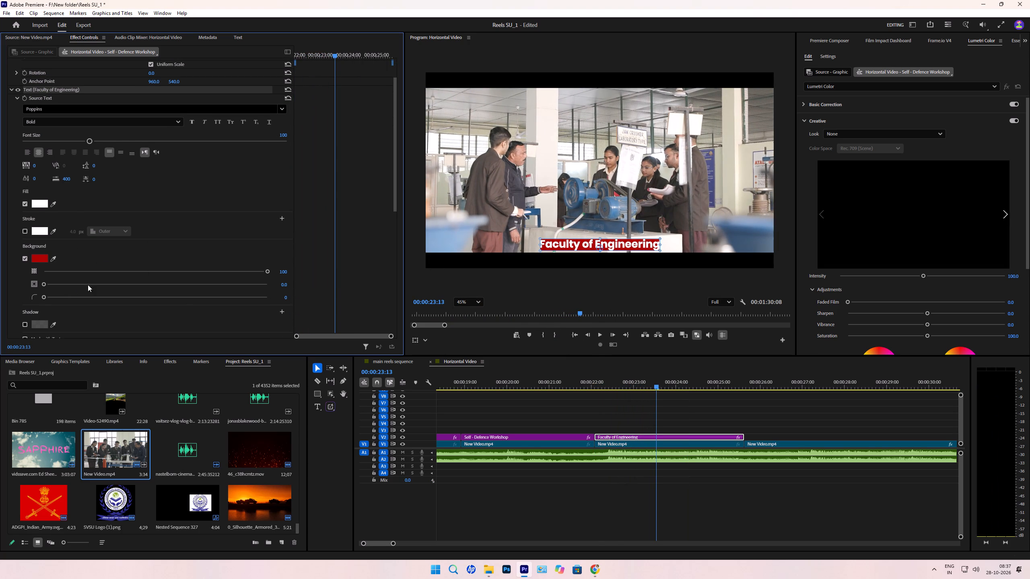
click(705, 409)
key(Up)
key(space)
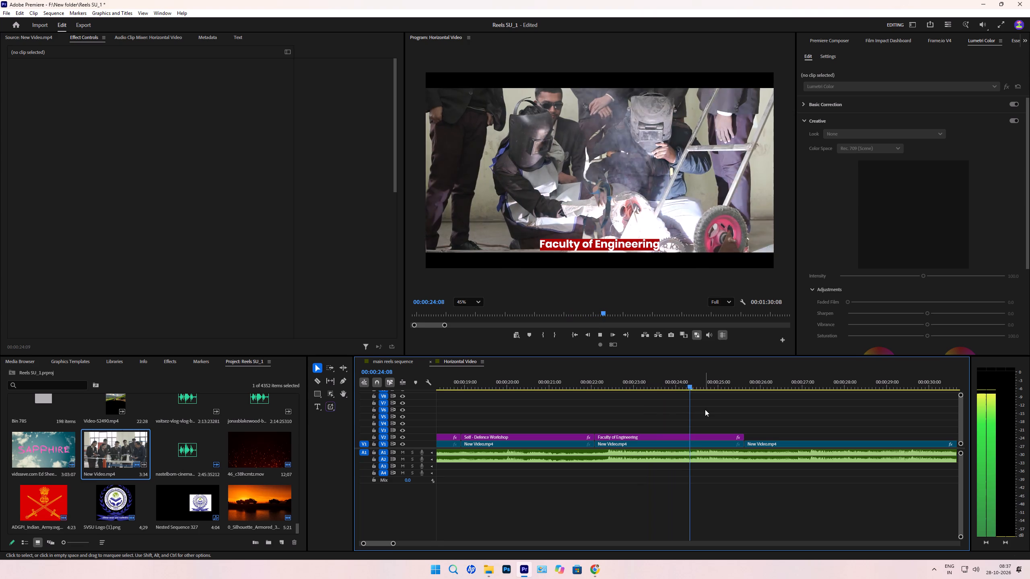
key(space)
key(alt+space)
key(alt+Tab)
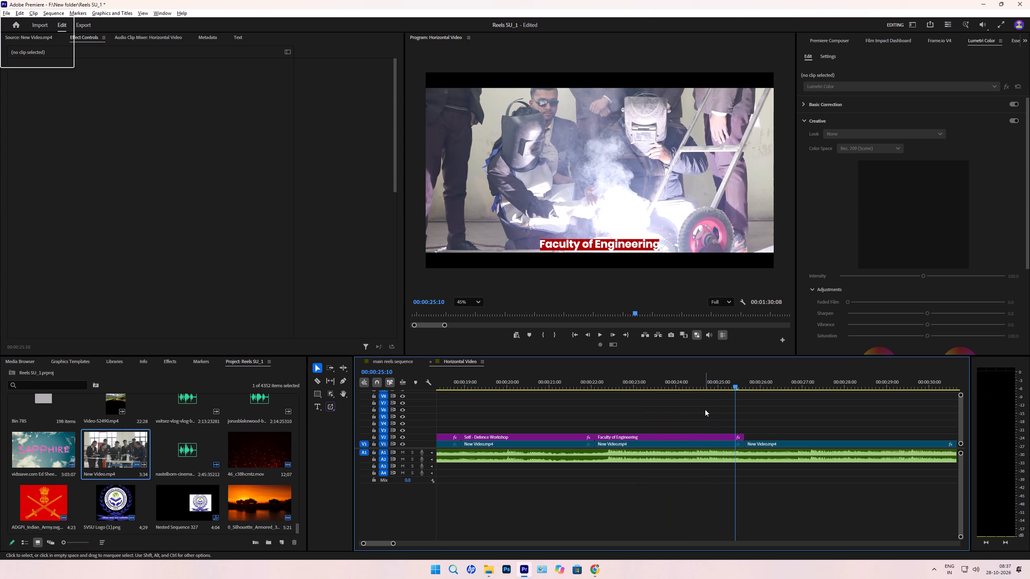
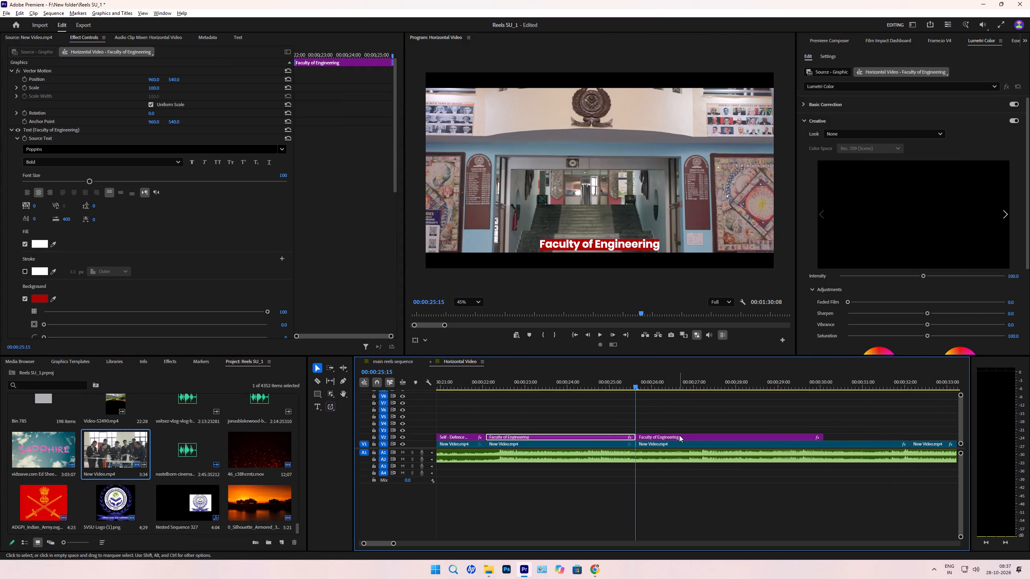
Extend the second "Faculty of Engineering" caption to the end of the footage clip beneath it.
click(680, 437)
scroll(680, 437, down, 3)
drag(787, 438, 873, 448)
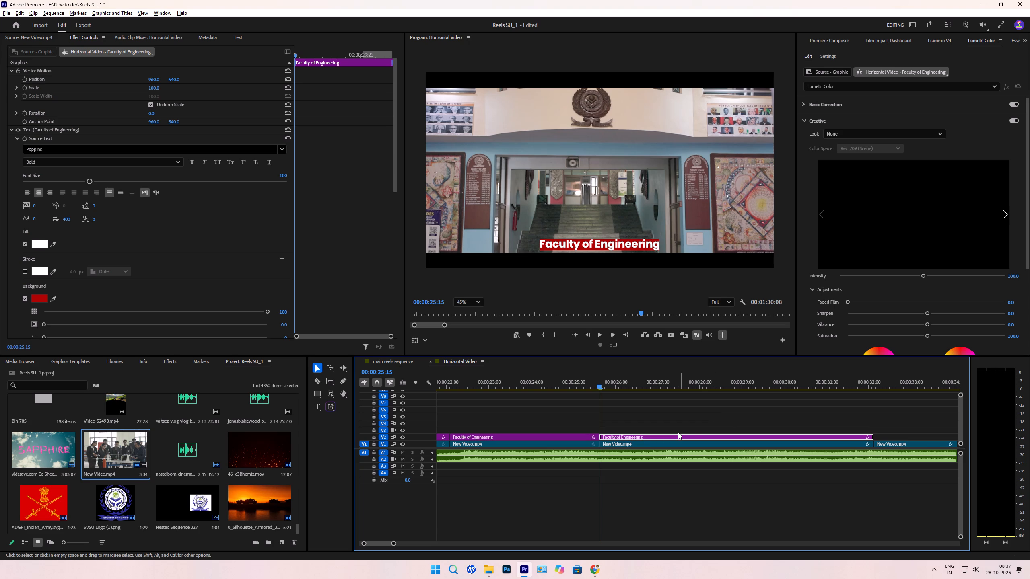
click(676, 438)
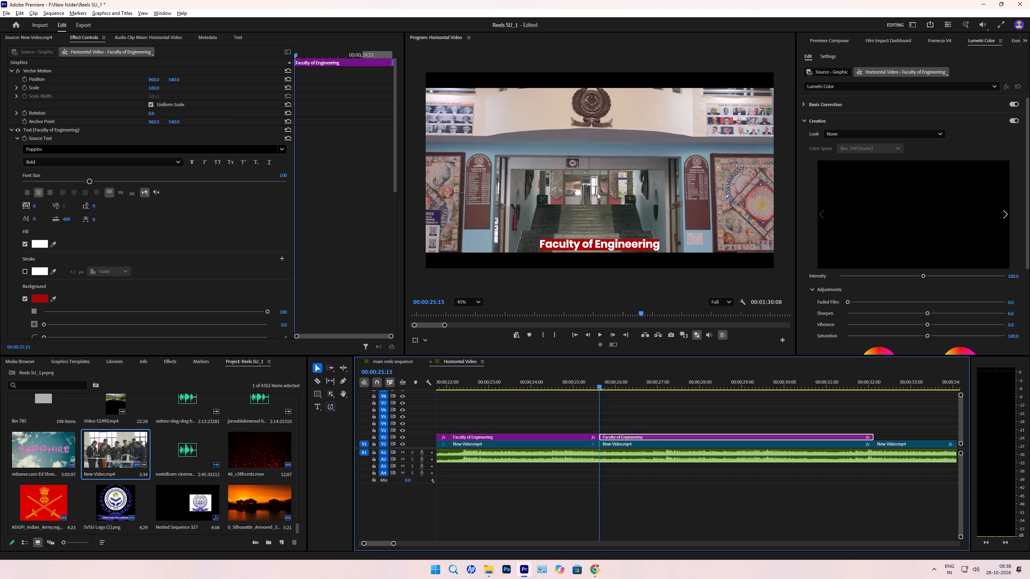
Append "& Technology" to the first "Faculty of Engineering" caption, over the machine and welding shots.
drag(609, 383, 502, 416)
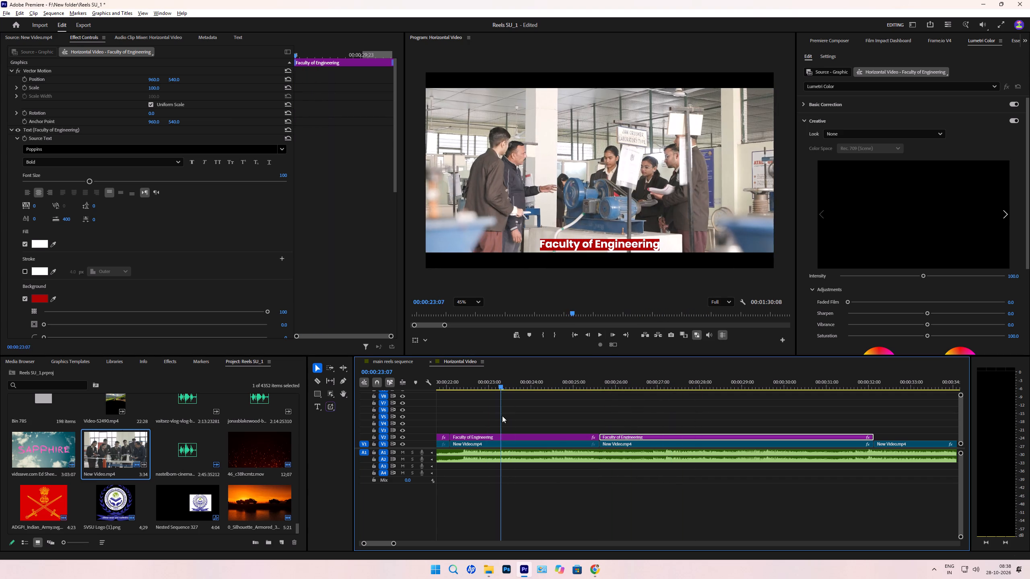
drag(502, 416, 582, 415)
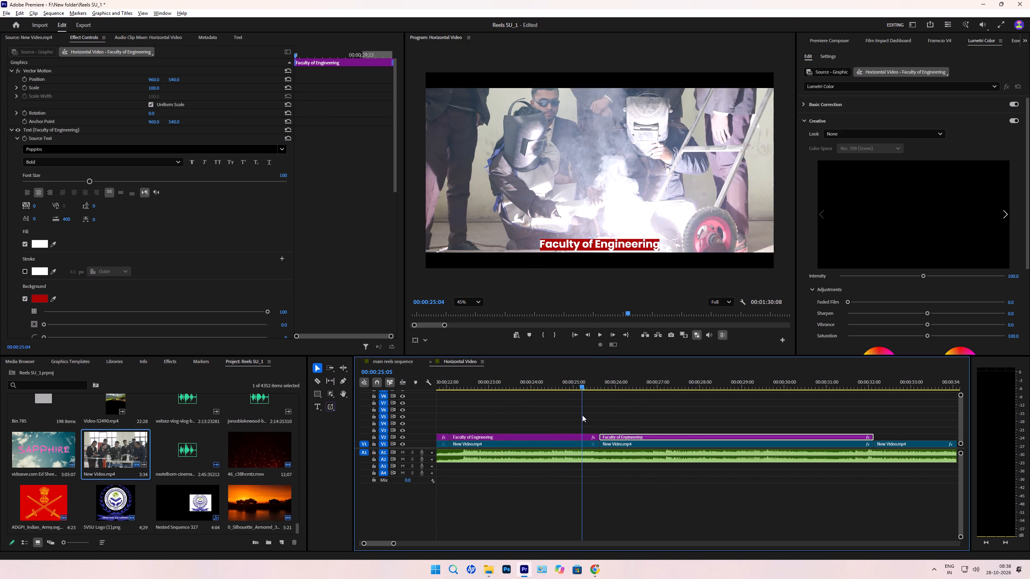
drag(582, 415, 582, 415)
double_click(629, 246)
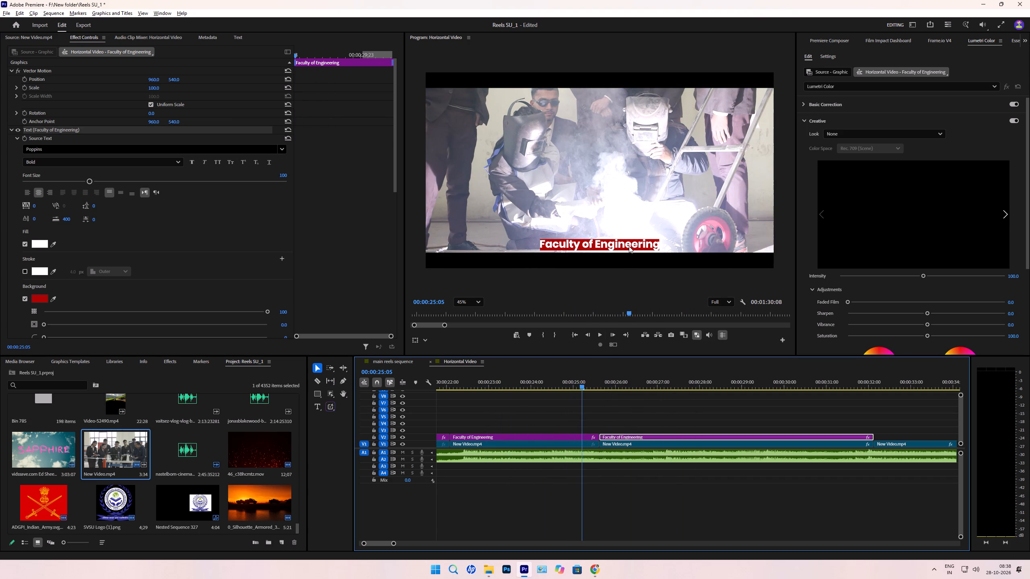
click(629, 246)
click(626, 244)
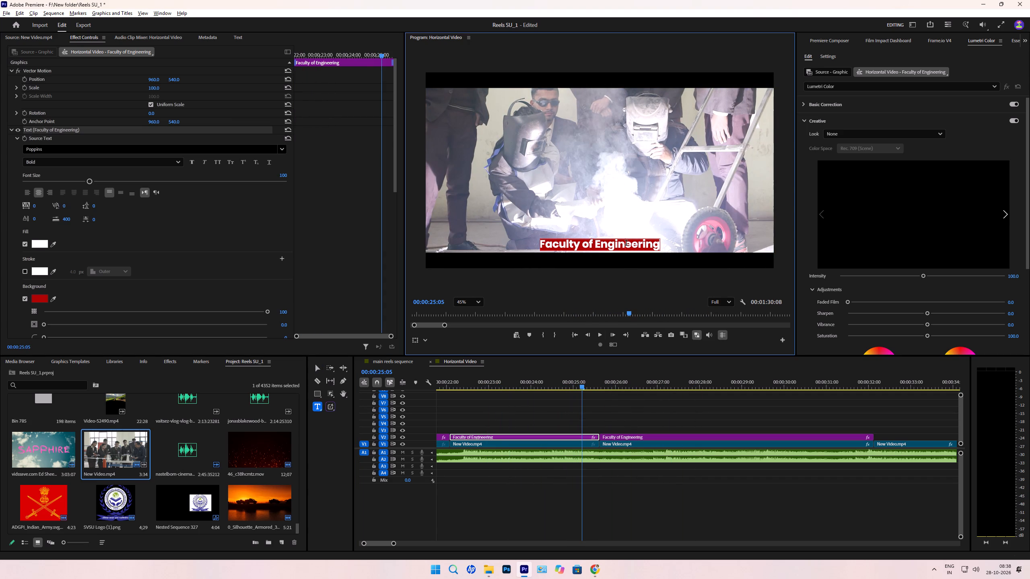
key(Right)
key(Right)
key(Right)
key(Right)
key(Right)
key(Right)
key(Right)
key(Right)
key(Right)
key(Right)
key(Right)
key(Right)
key(Right)
key(Right)
key(Right)
key(Right)
key(Right)
key(space)
text(&)
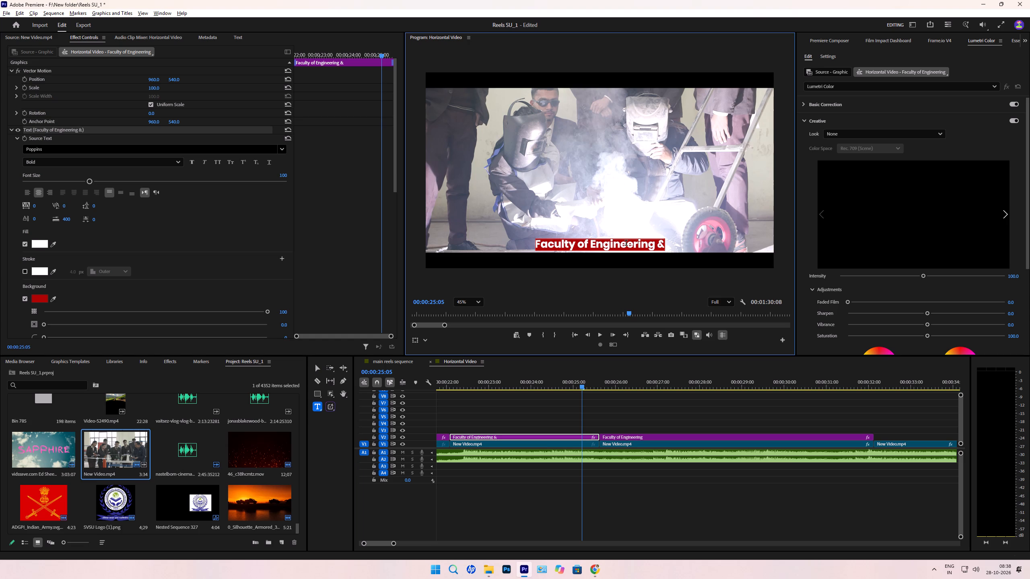
key(space)
text(Technology)
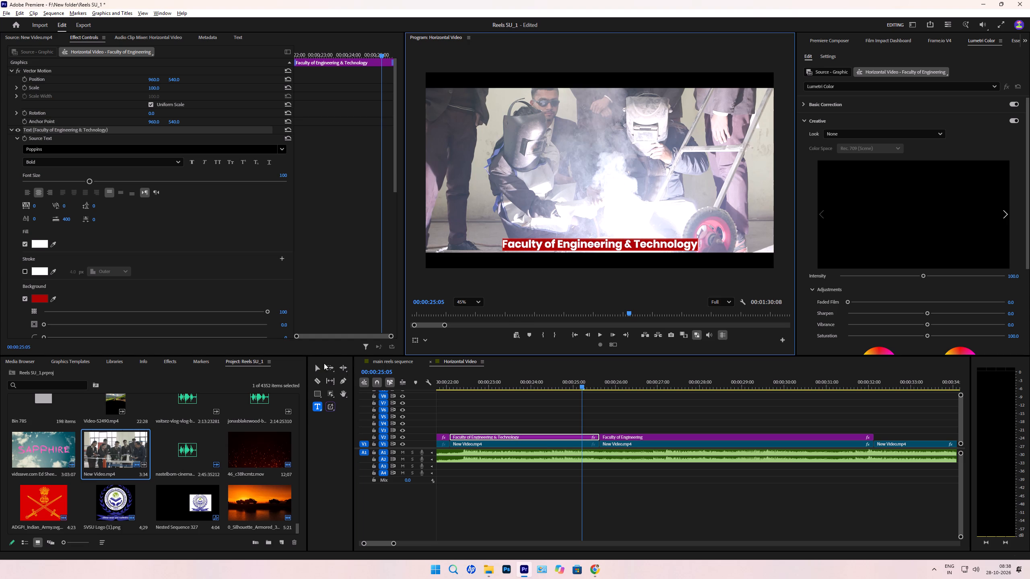
click(321, 367)
click(639, 248)
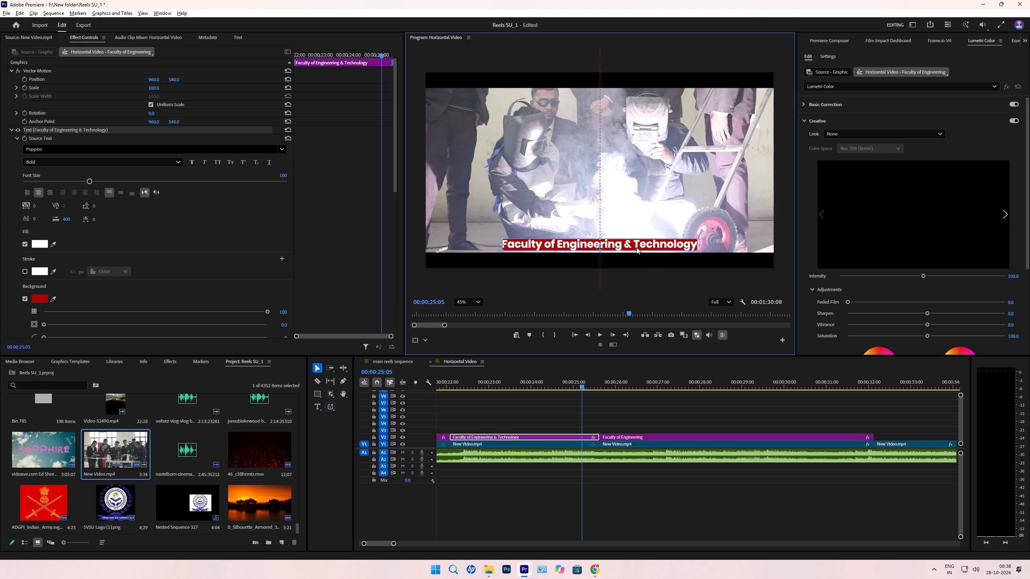
Examine the New Video.mp4 source footage around the building entrance and courtroom shots to identify the college for the second caption.
drag(599, 381, 618, 389)
click(636, 440)
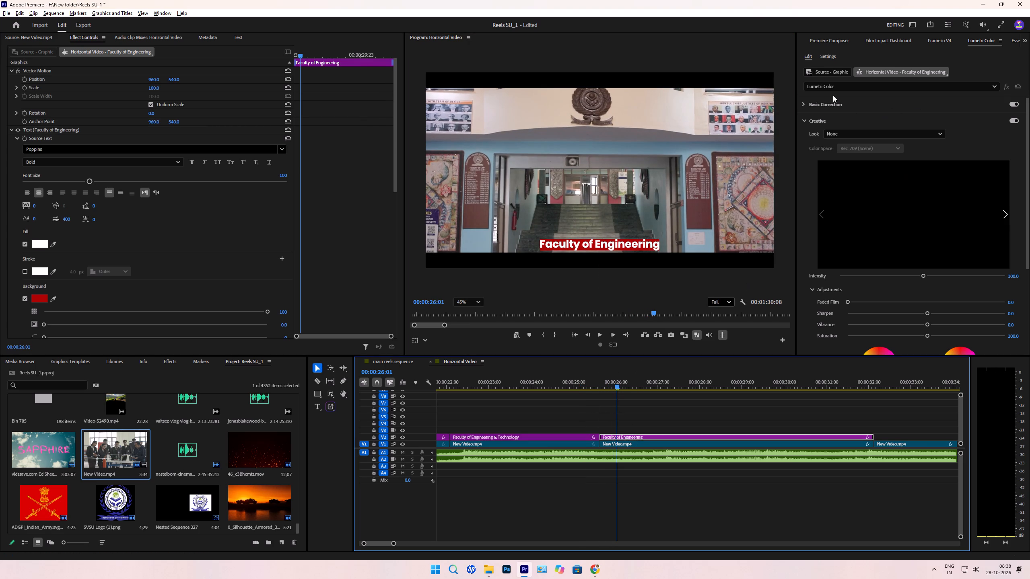
click(807, 102)
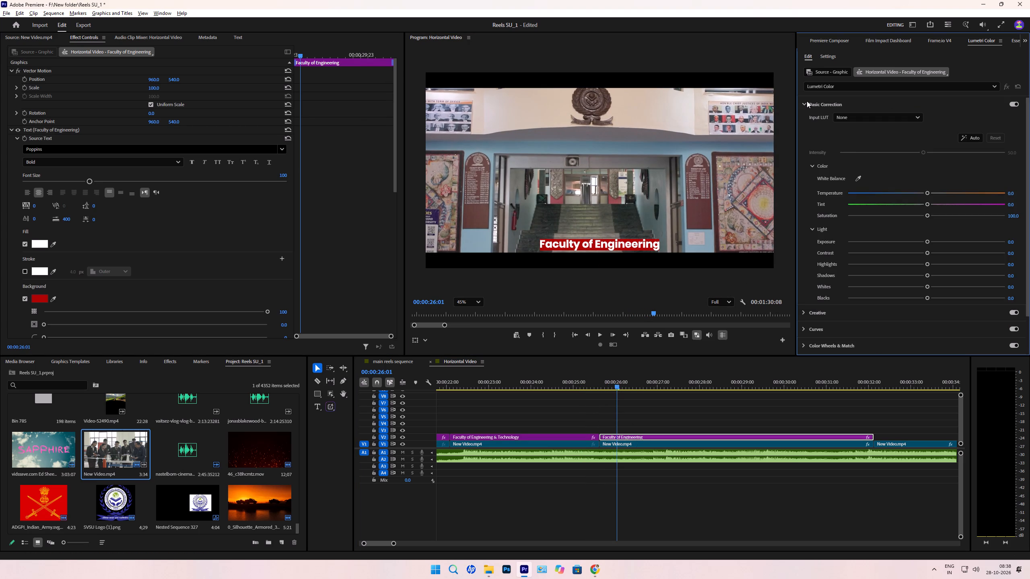
click(804, 104)
click(630, 247)
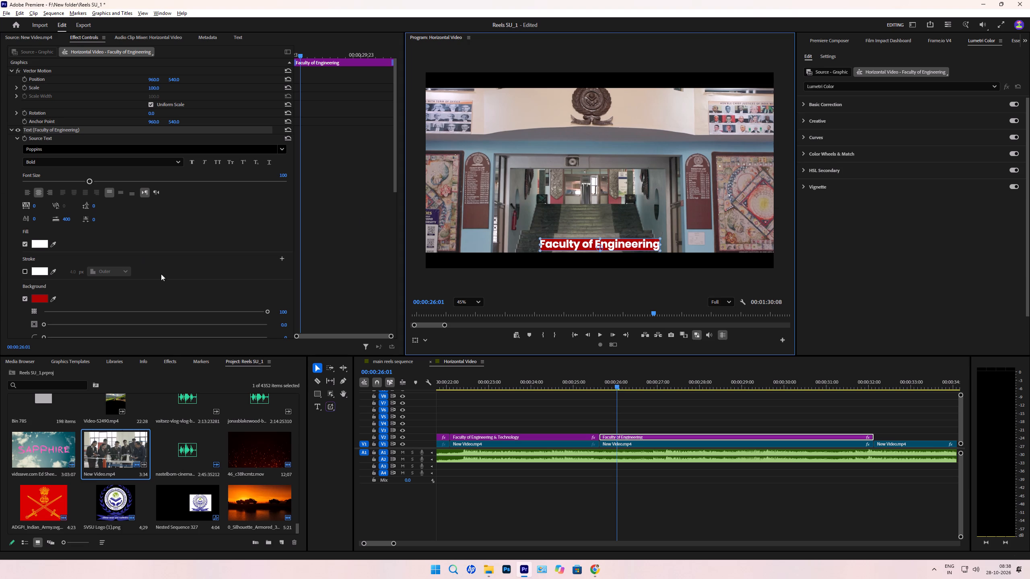
click(32, 40)
drag(207, 321, 270, 363)
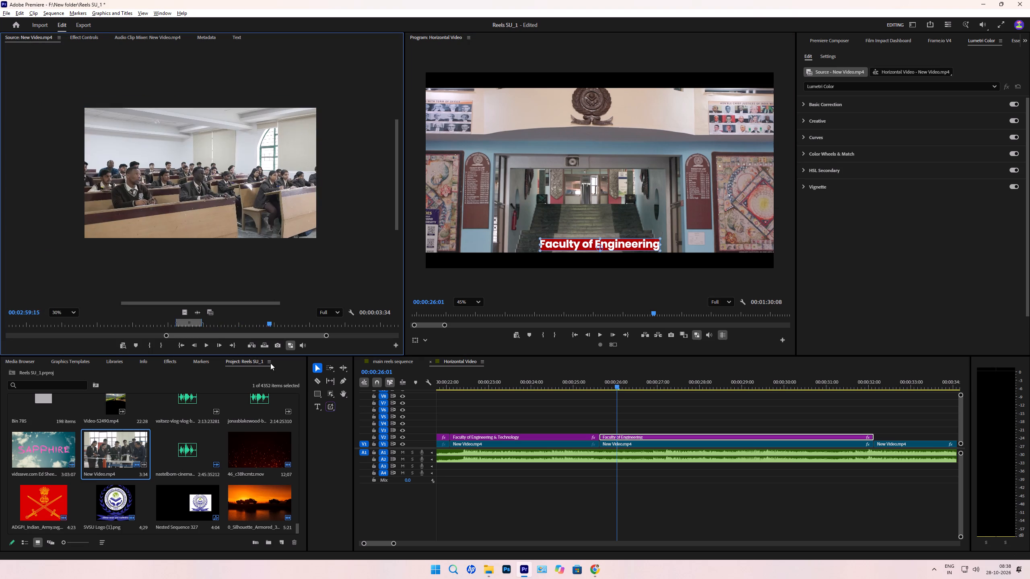
drag(270, 363, 366, 383)
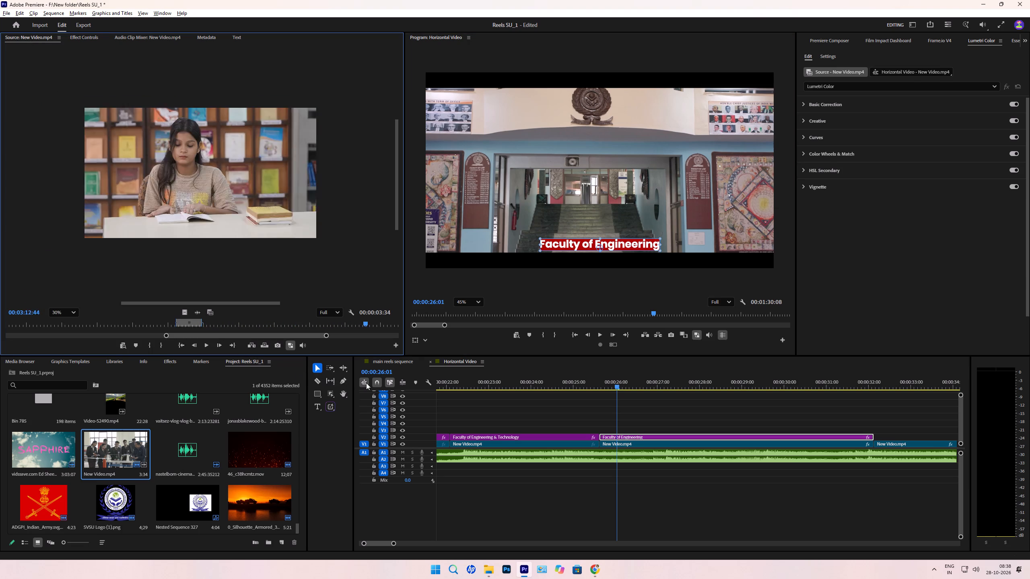
drag(366, 383, 337, 379)
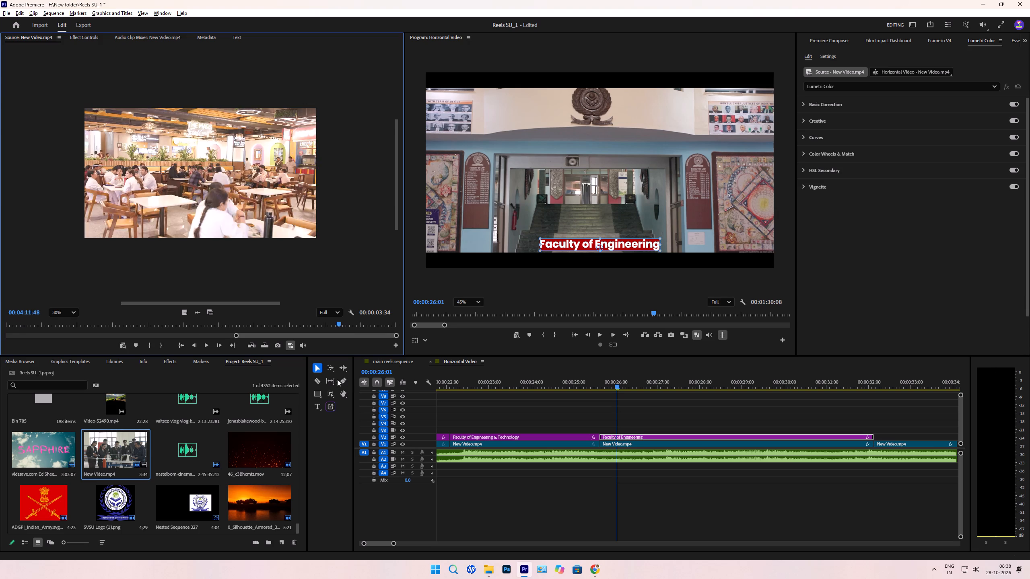
drag(337, 379, 6, 351)
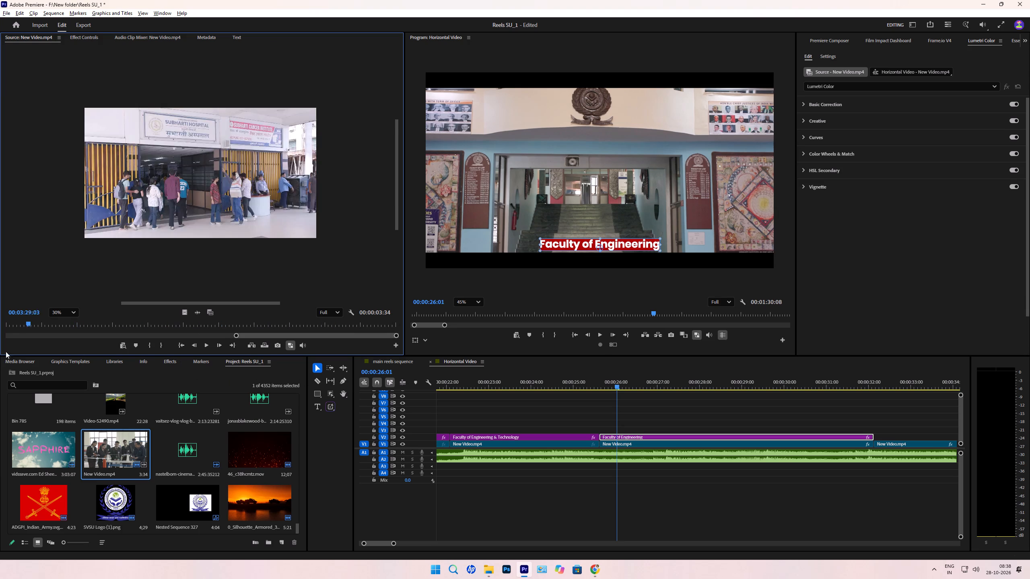
drag(6, 351, 22, 349)
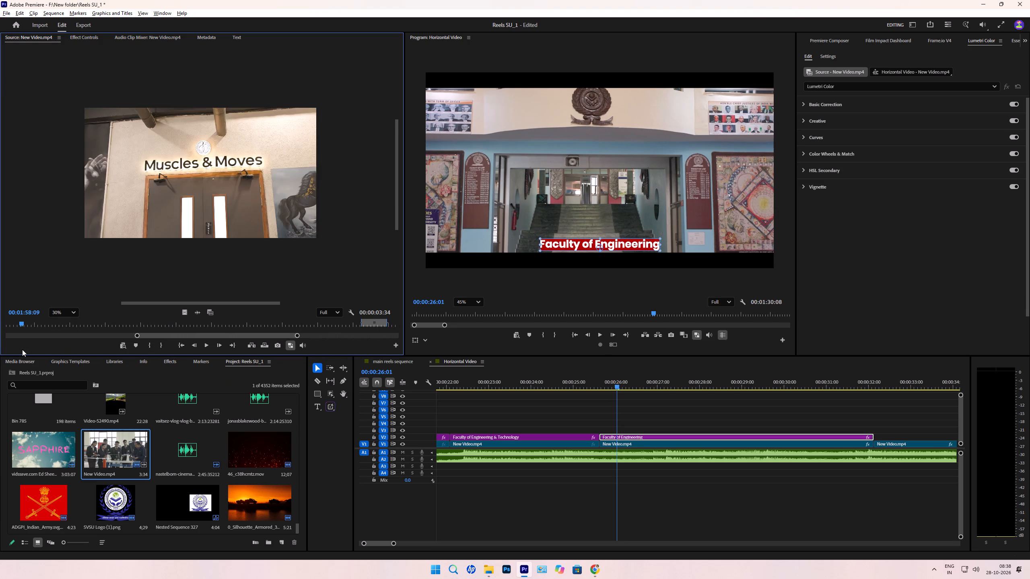
drag(22, 349, 126, 345)
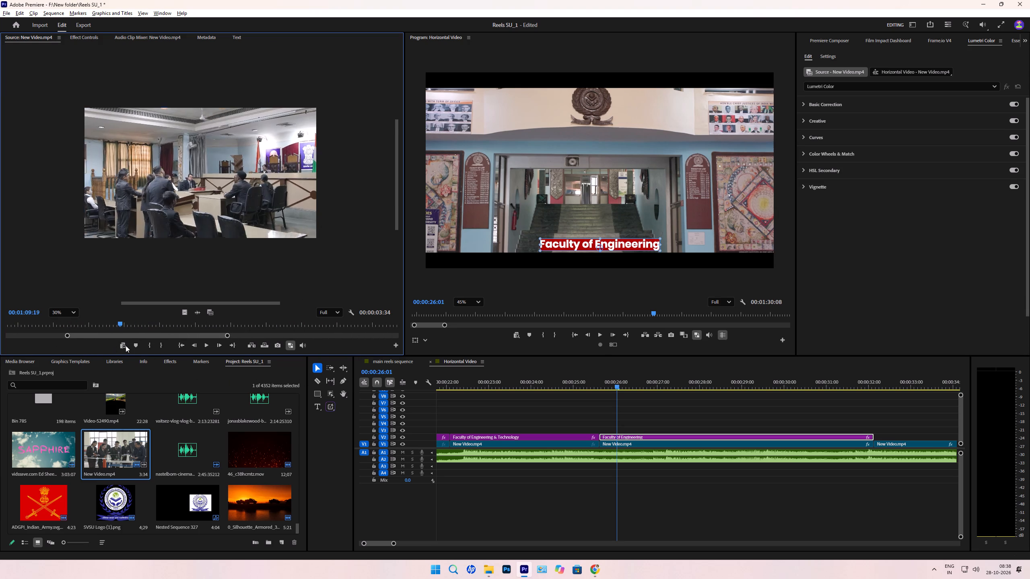
drag(126, 345, 89, 337)
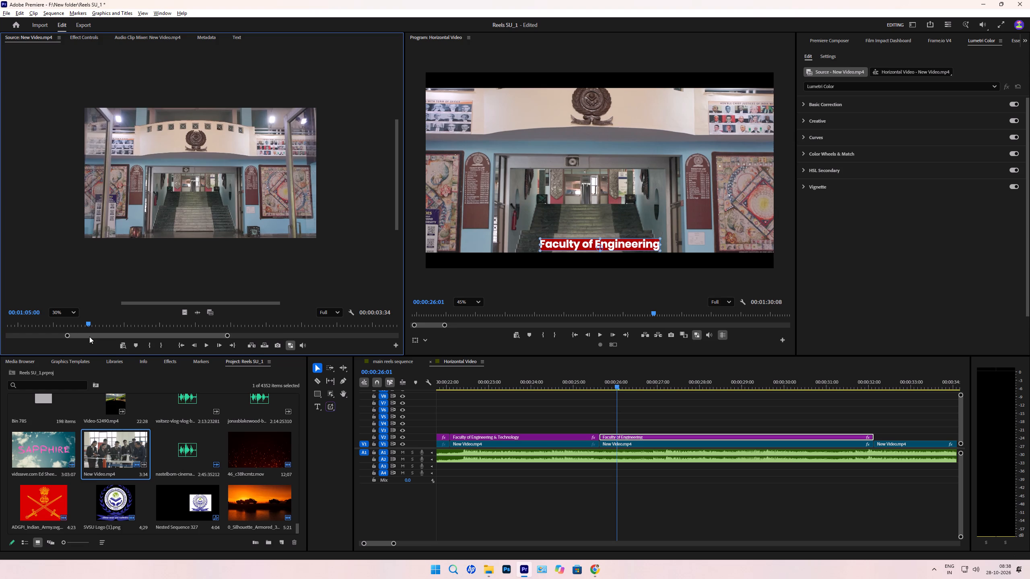
drag(89, 337, 85, 333)
key(space)
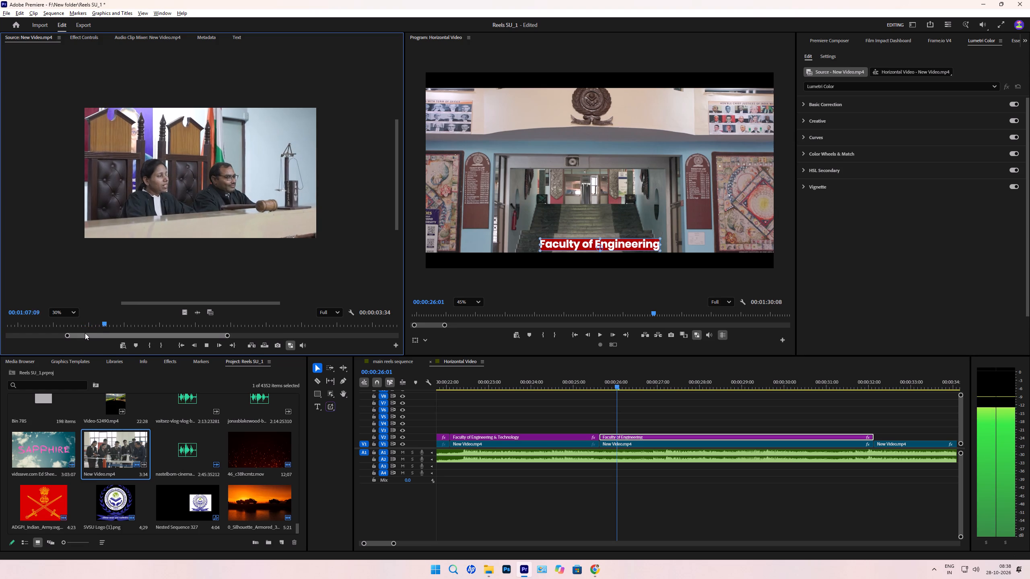
click(133, 319)
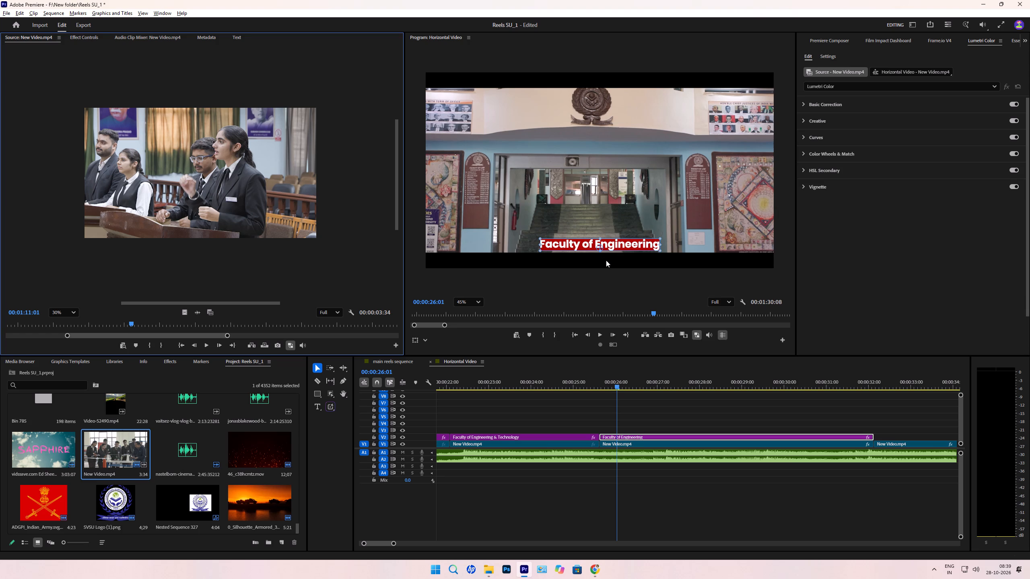
Replace the text of the second "Faculty of Engineering" caption with "Subharti Law College".
double_click(627, 247)
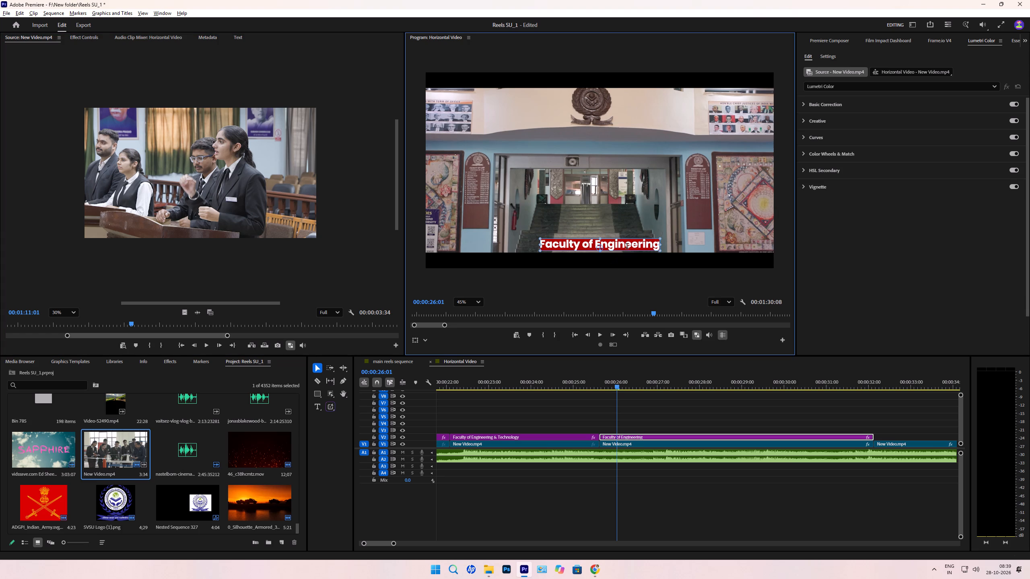
text(Subharti Law College)
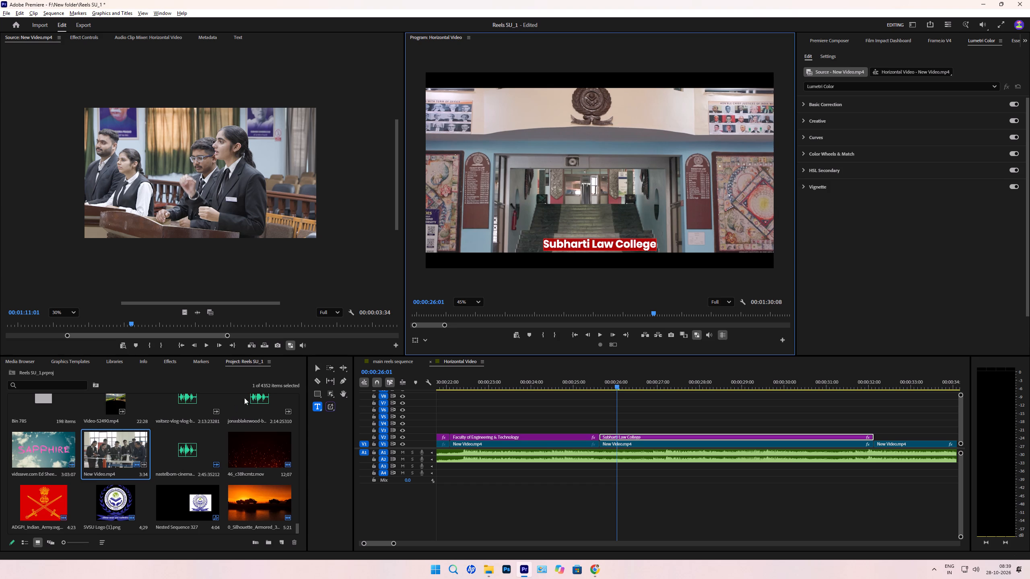
click(316, 370)
click(645, 485)
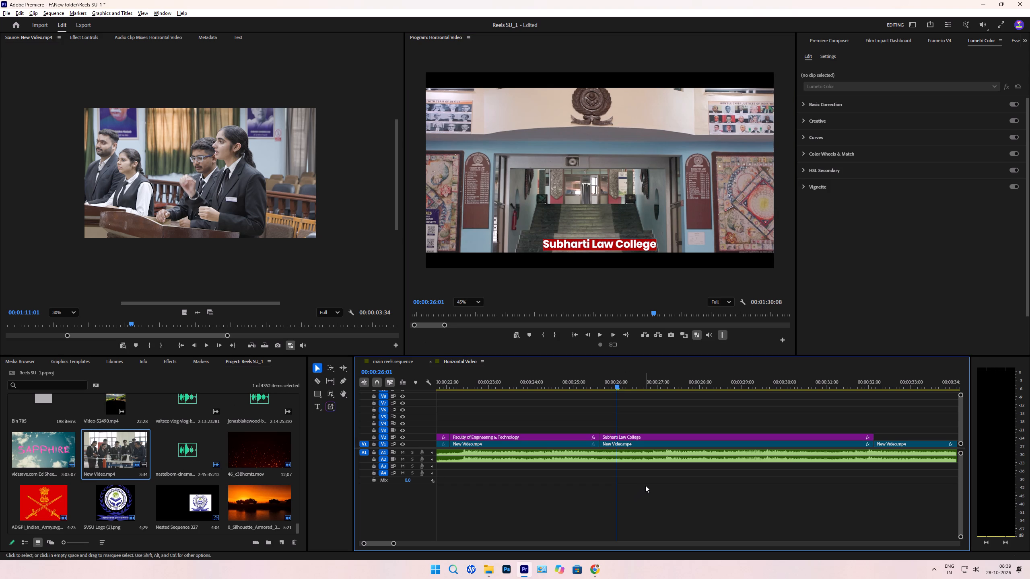
Set the text background of the "Subharti Law College" caption to black and play it over the courtroom footage.
key(Up)
key(space)
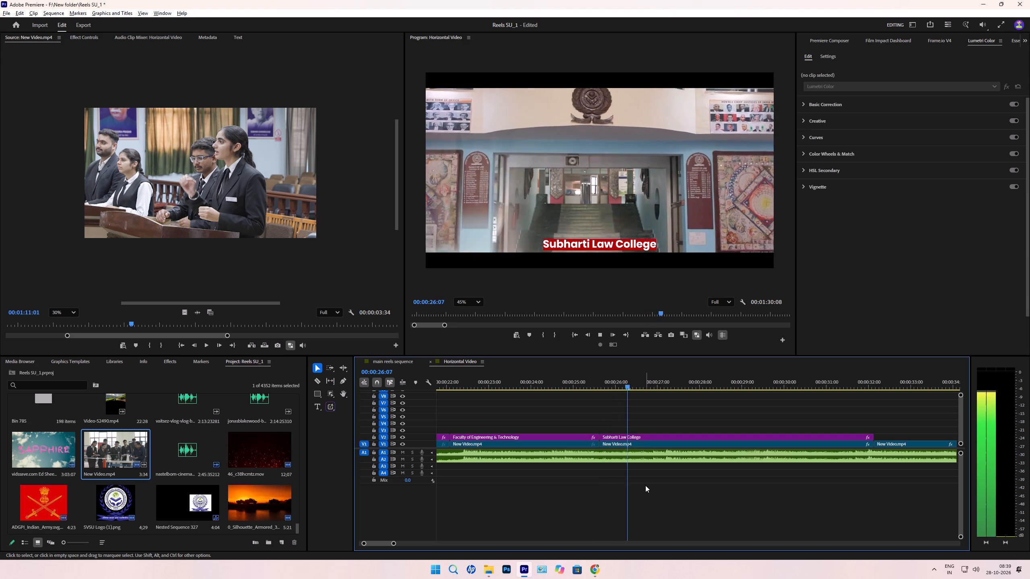
key(space)
click(619, 438)
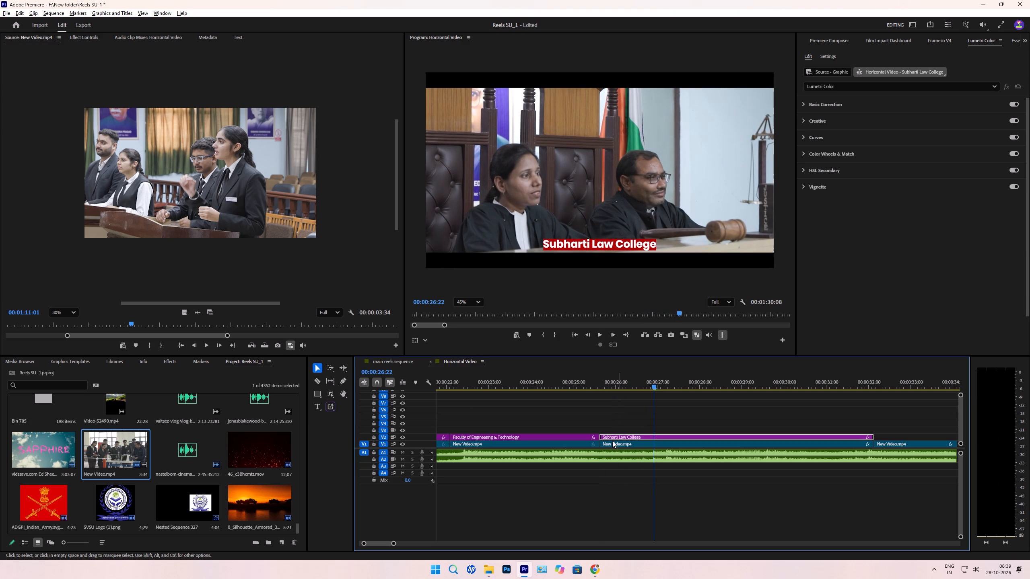
click(96, 40)
click(42, 299)
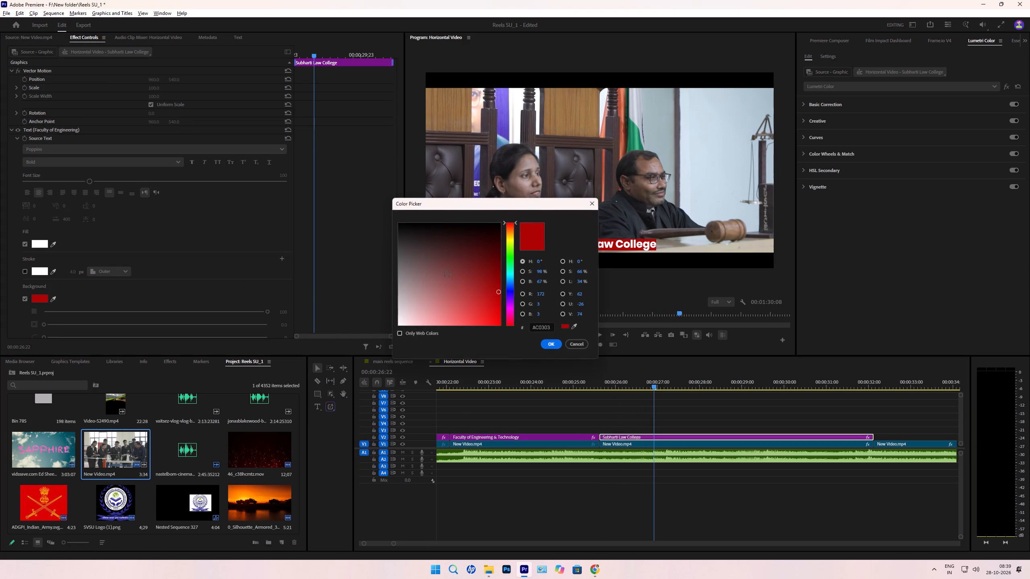
drag(431, 277, 287, 110)
key(Return)
key(space)
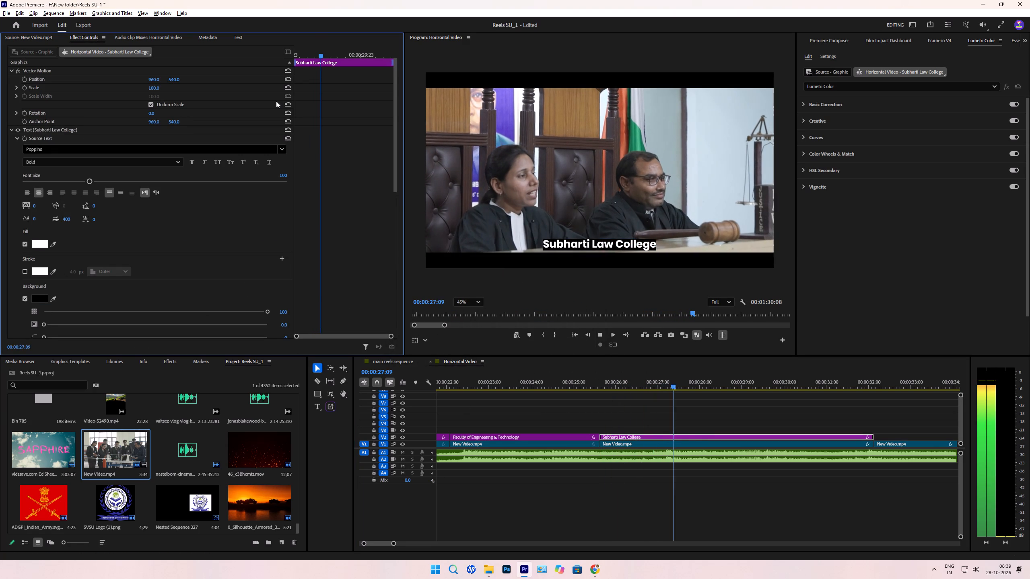
Extend the "Subharti Law College" caption to the end of the basketball clip and split it at 00:00:32:03.
scroll(871, 474, down, 11)
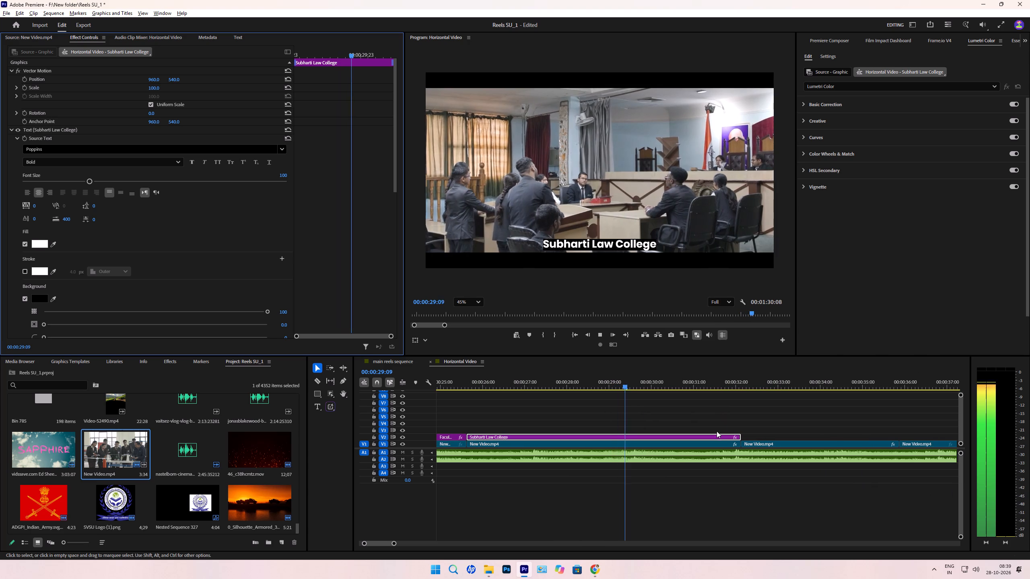
drag(743, 437, 900, 431)
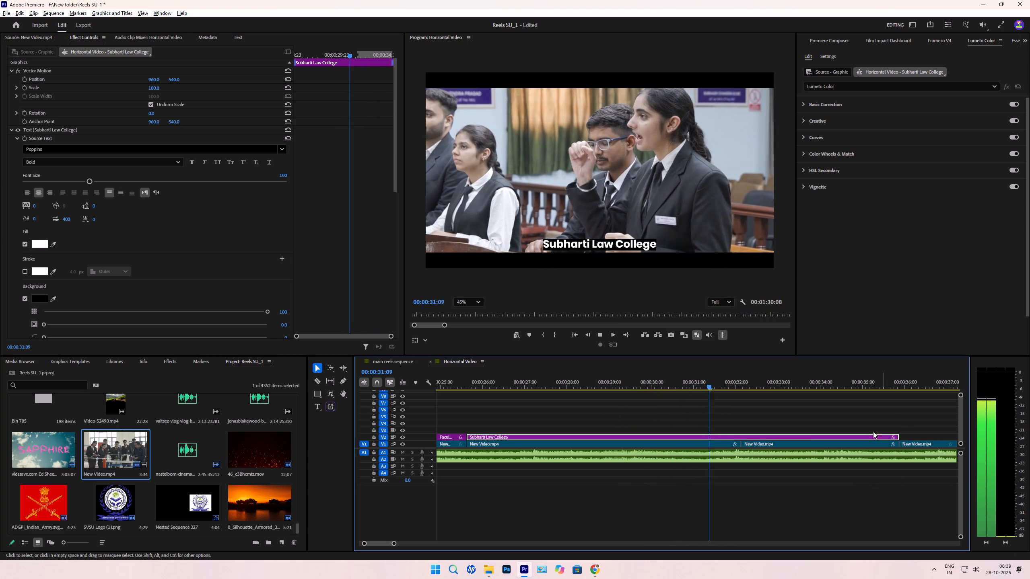
key(Up)
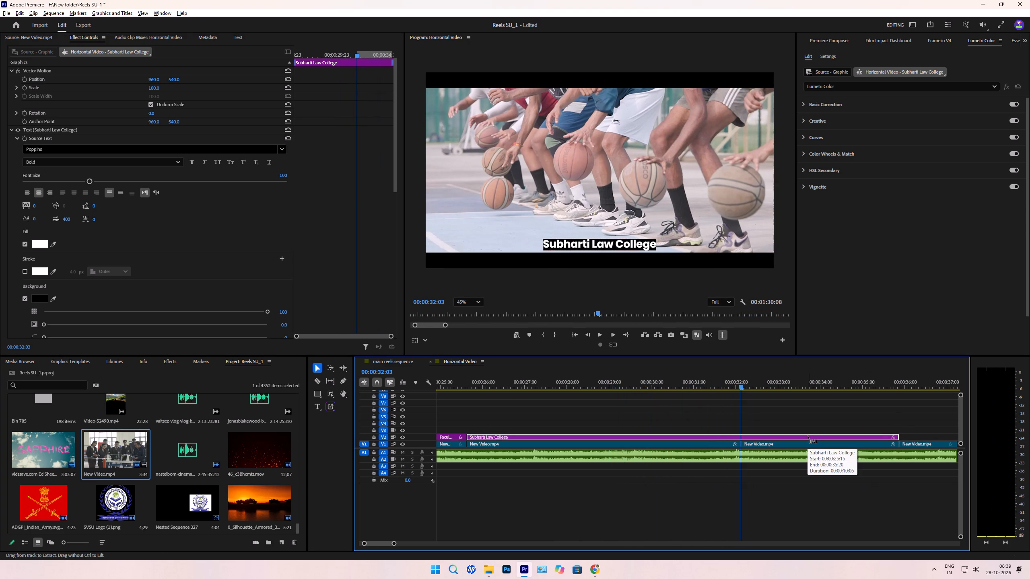
key(ctrl+k)
middle_click(808, 436)
click(808, 436)
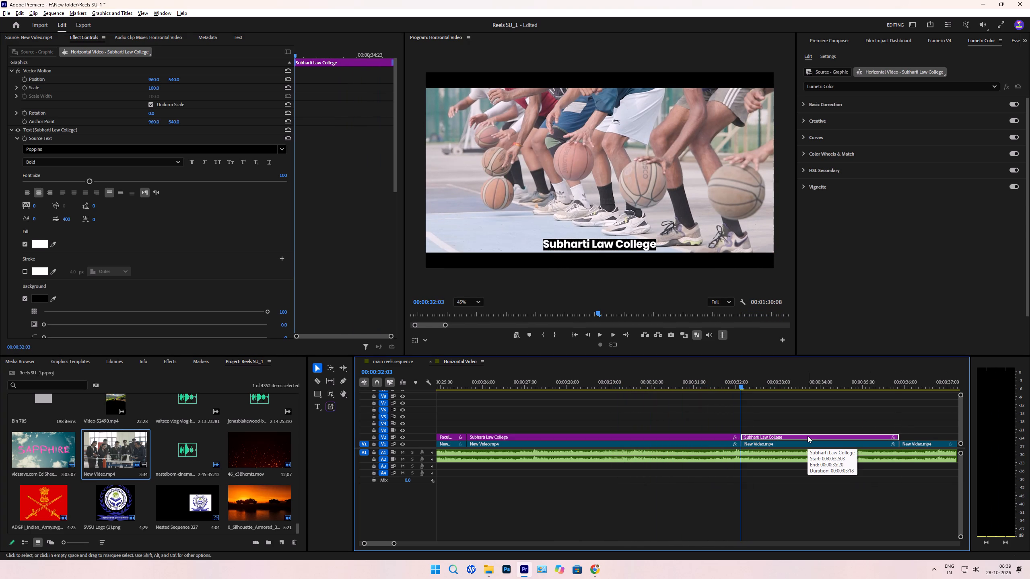
Replace the text of the "Subharti Law College" caption over the courtroom footage with "Faculty of Law".
scroll(762, 452, up, 4)
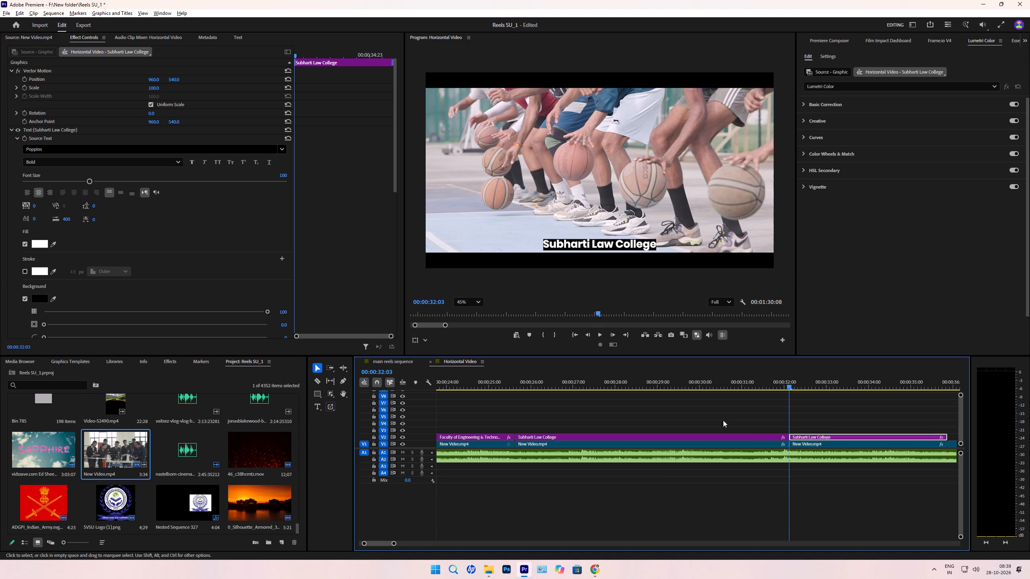
click(659, 382)
click(647, 433)
click(643, 436)
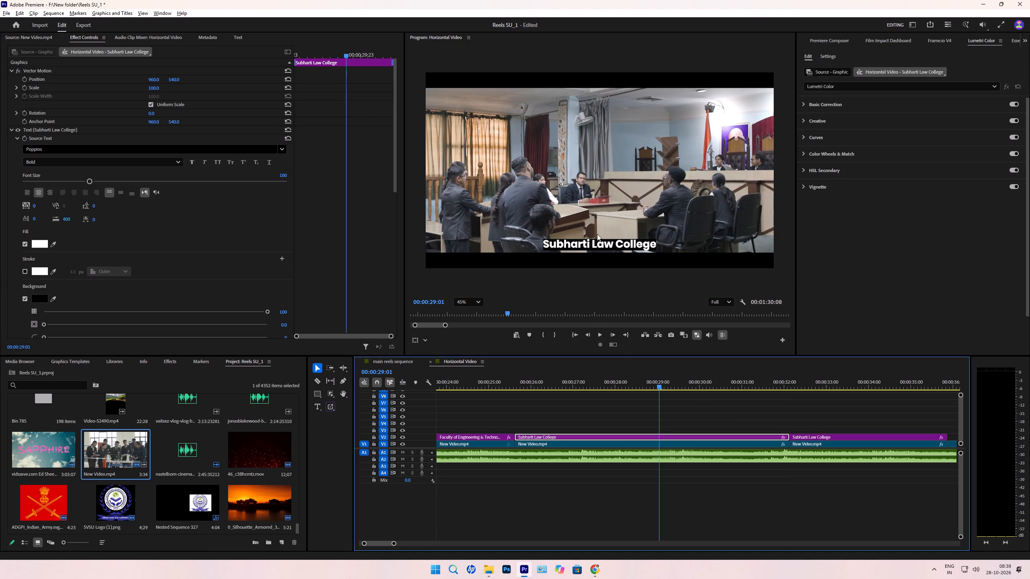
double_click(594, 242)
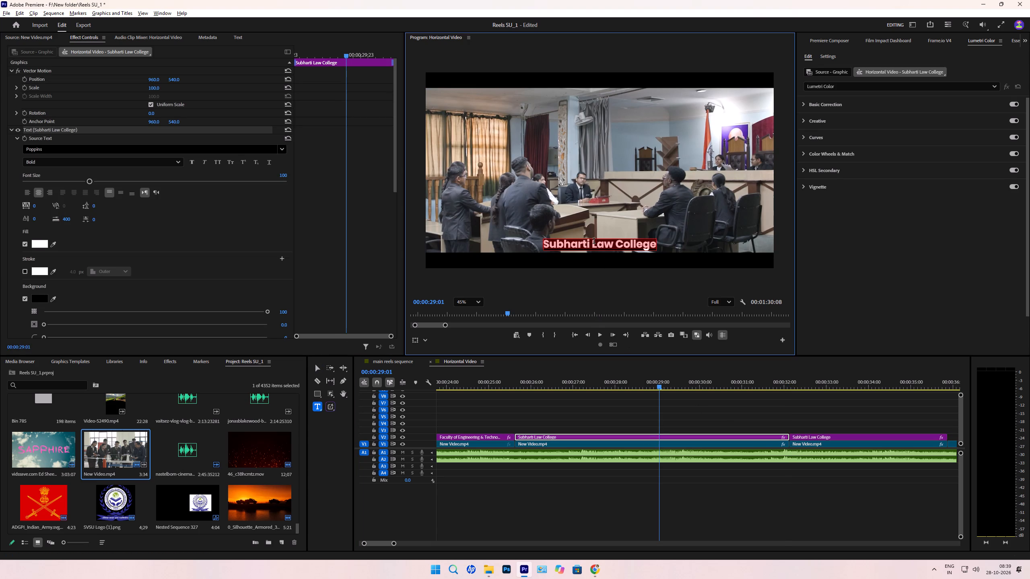
text(Faculty o)
text(f l)
key(BackSpace)
text(Law)
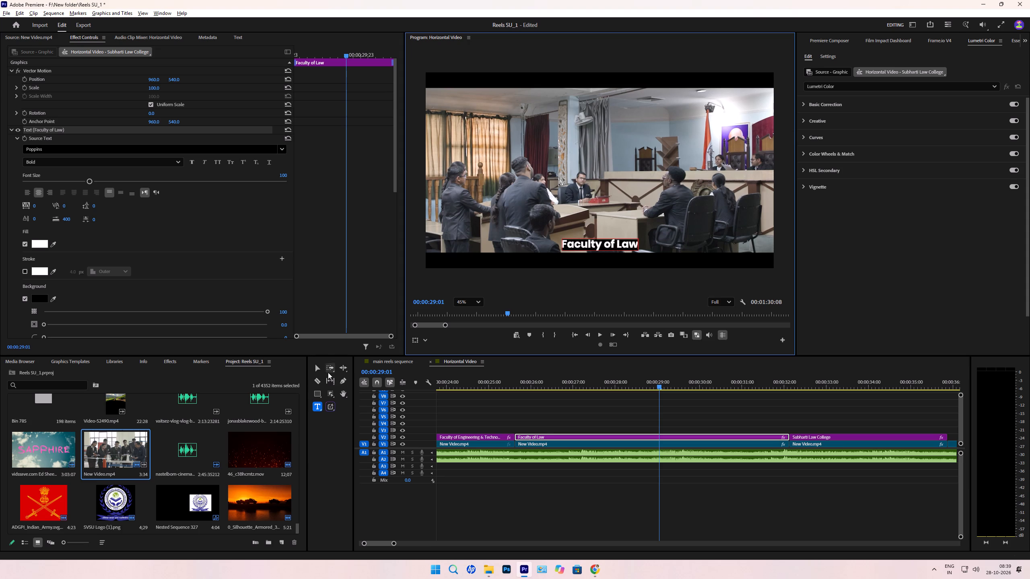
click(320, 368)
Review the "Faculty of Law" caption from the engineering transition through the courtroom footage and into the basketball clip.
drag(609, 389, 525, 393)
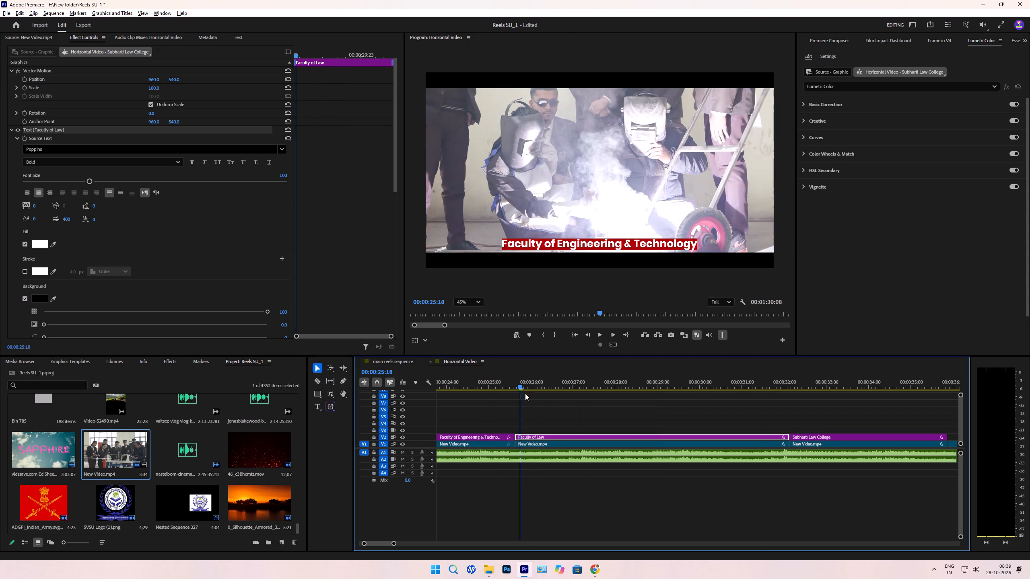
drag(525, 393, 774, 396)
click(698, 411)
scroll(698, 410, down, 11)
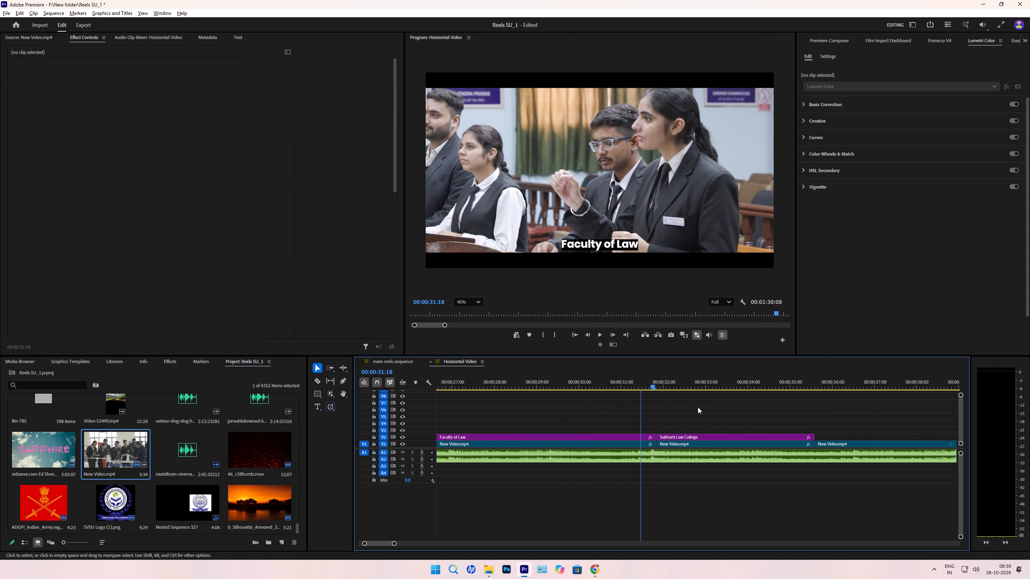
key(space)
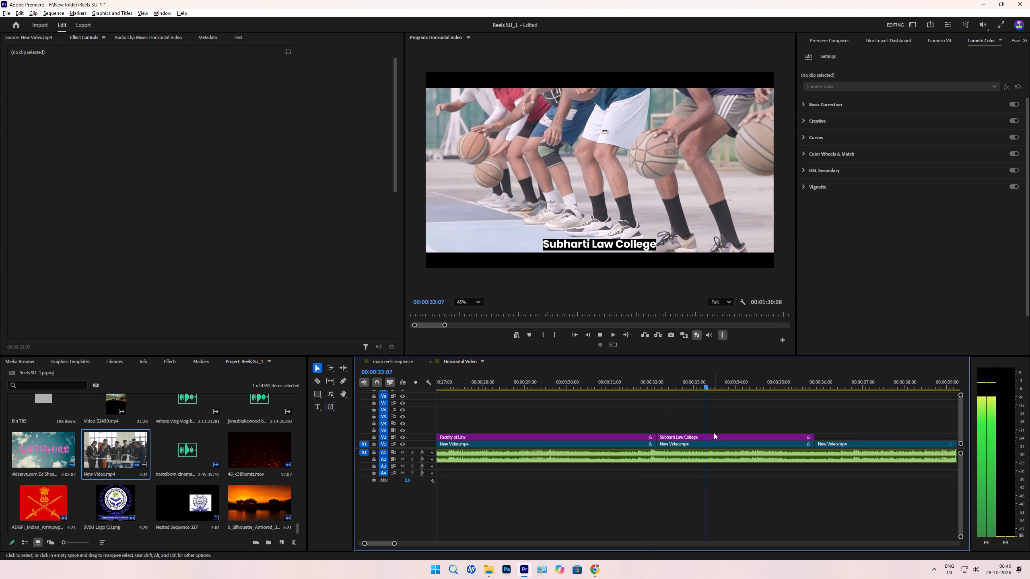
Extend the "Subharti Law College" caption that starts at the basketball clip to about the start of the closing image, lasting about 00:00:55:08.
click(713, 437)
key(Up)
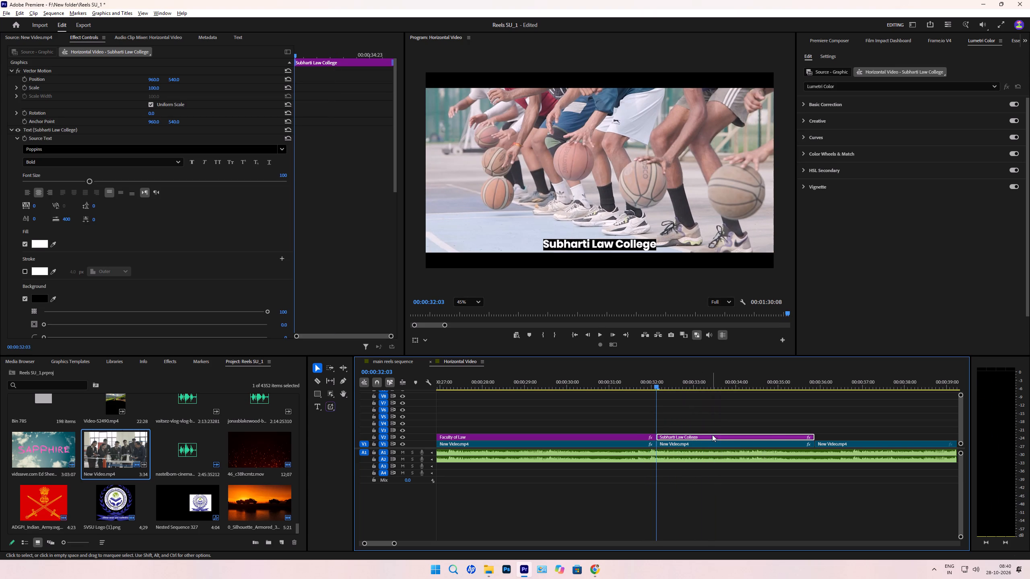
scroll(710, 430, down, 4)
drag(766, 435, 949, 438)
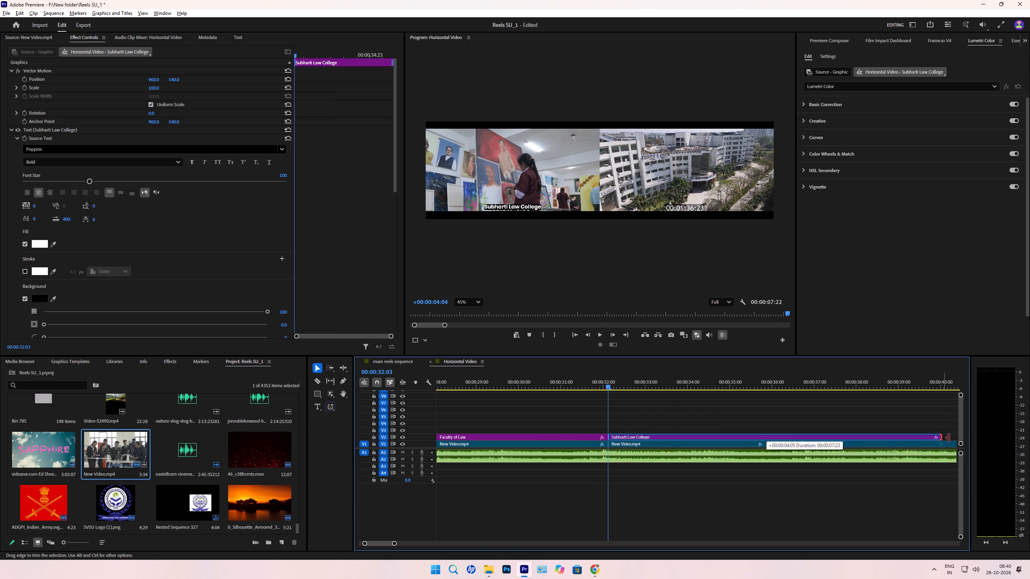
drag(949, 438, 976, 434)
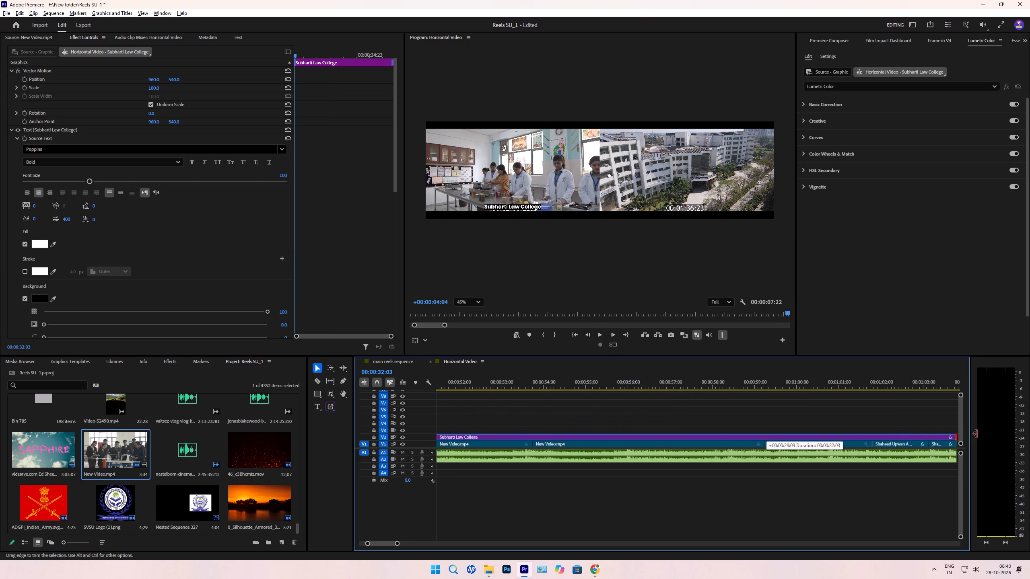
drag(976, 434, 966, 435)
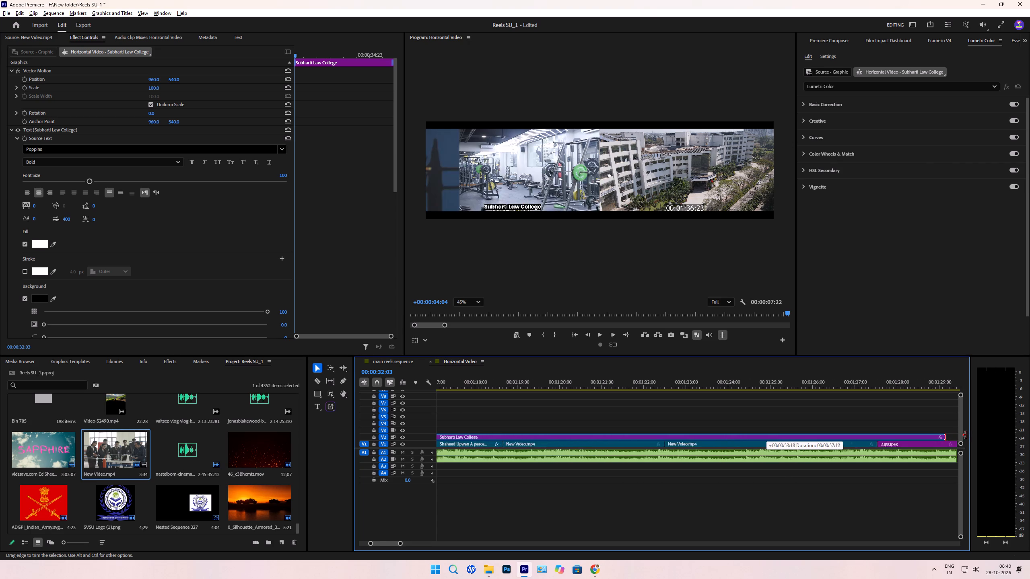
drag(966, 435, 682, 495)
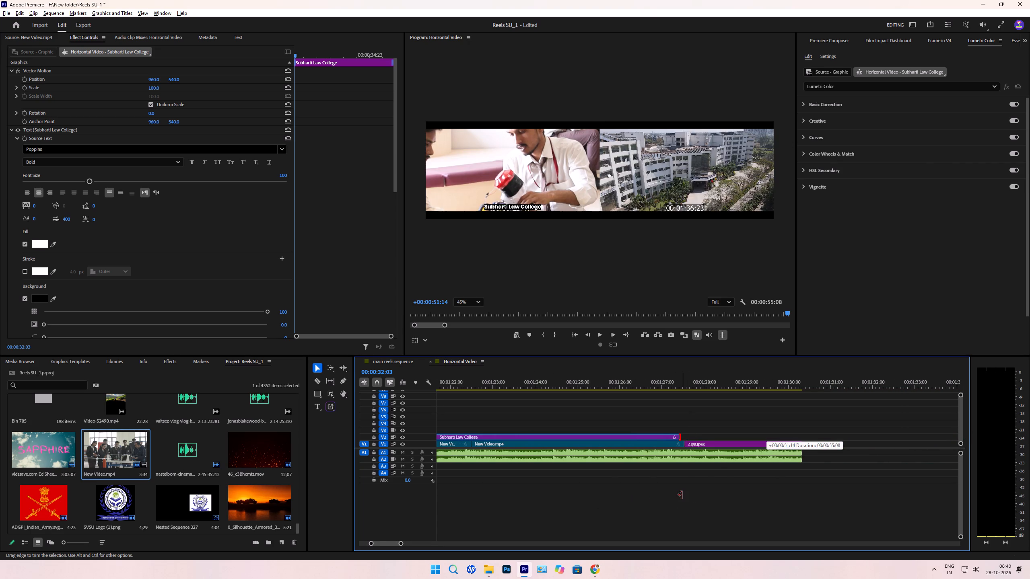
Extend the end of the "Subharti Law College" caption to the start of the closing image, for a duration of 00:00:55:10.
drag(682, 495, 686, 497)
Review the basketball and player line-up footage from 00:00:32:03 and split the "Subharti Law College" caption where that clip ends.
key(Up)
key(Up)
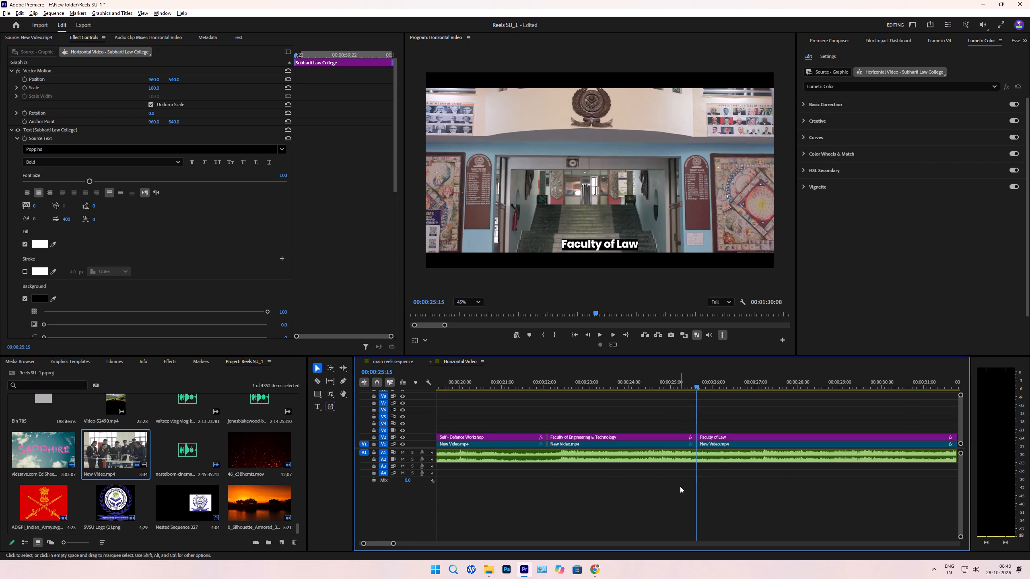
key(Down)
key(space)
key(Down)
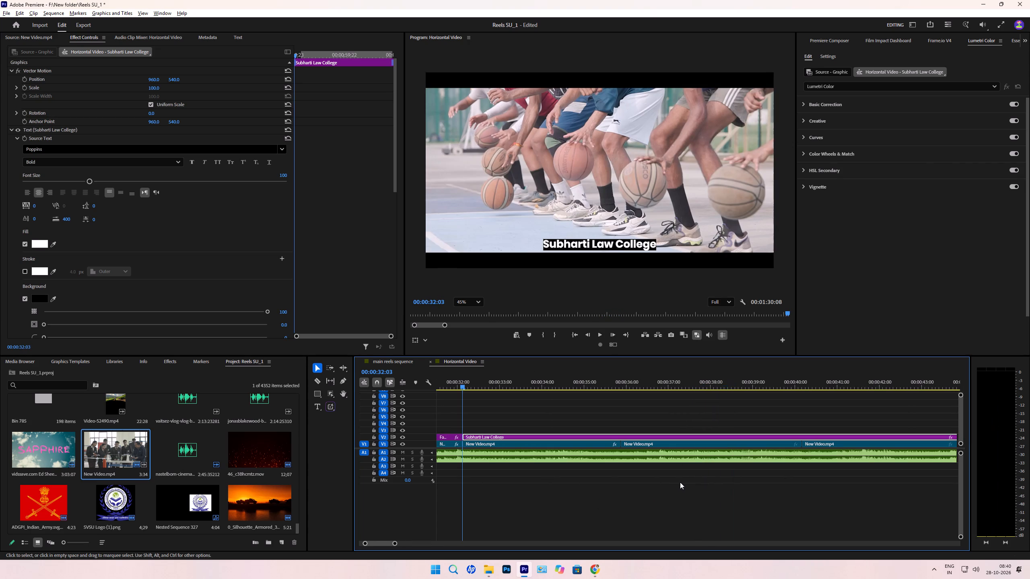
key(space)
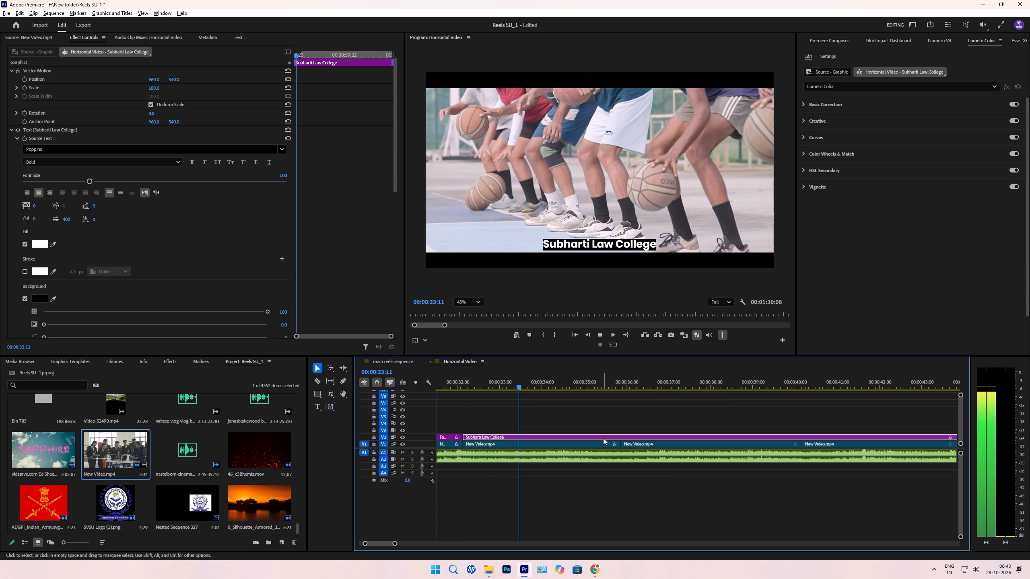
click(603, 437)
key(Down)
key(Up)
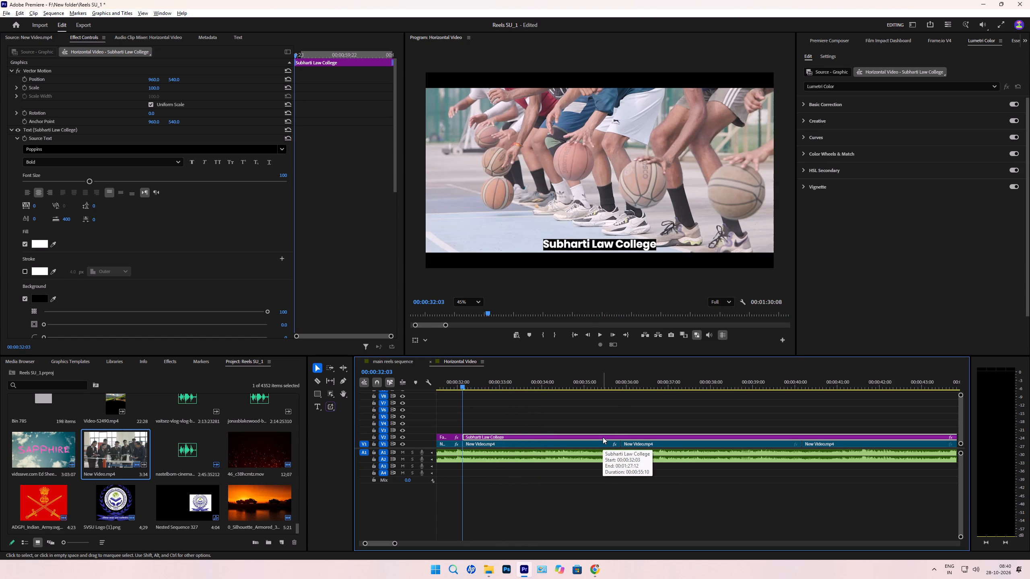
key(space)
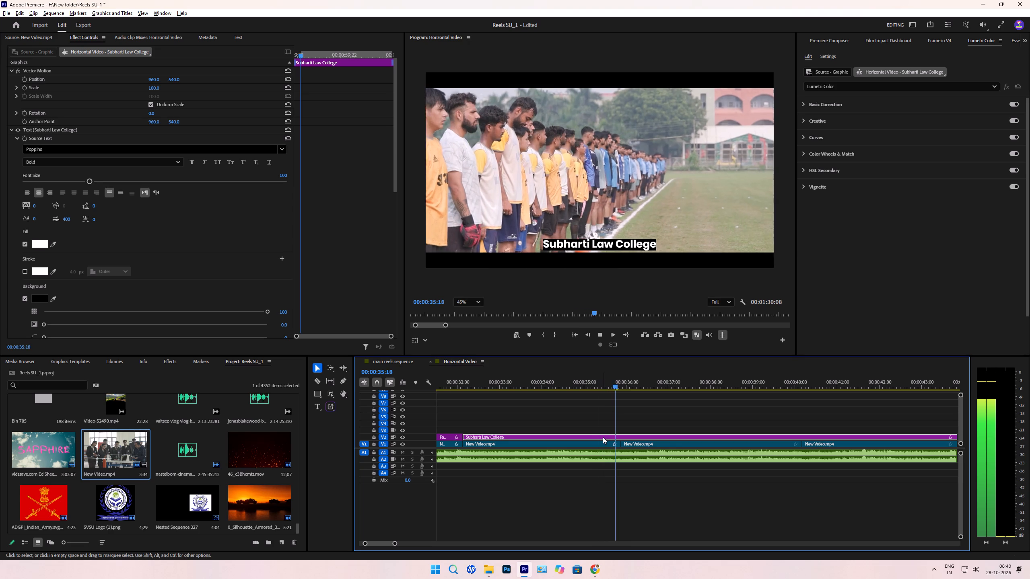
key(Up)
click(587, 389)
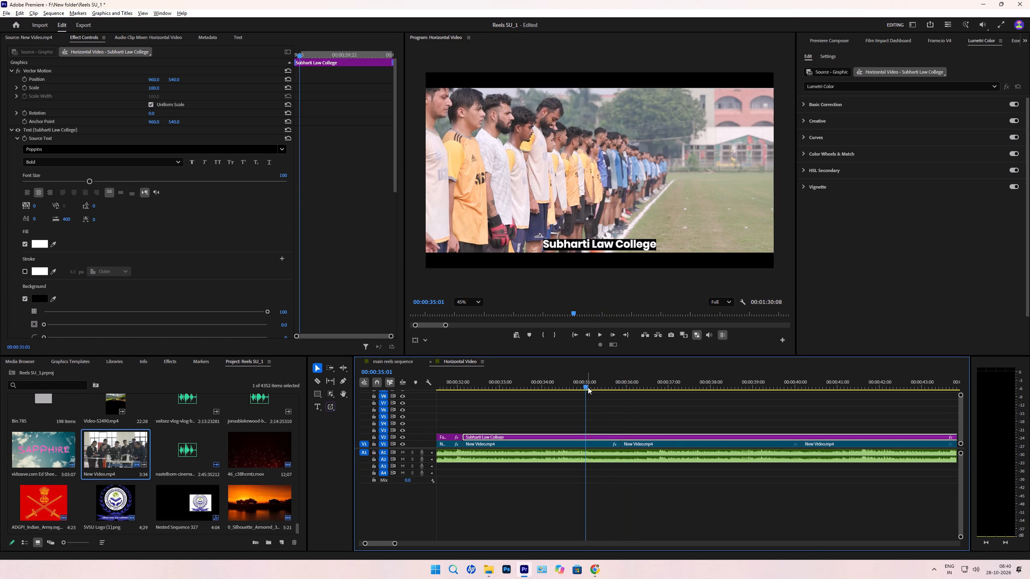
key(Down)
key(ctrl+k)
Open the text of the "Subharti Law College" caption over the basketball and player line-up clip for editing.
click(581, 384)
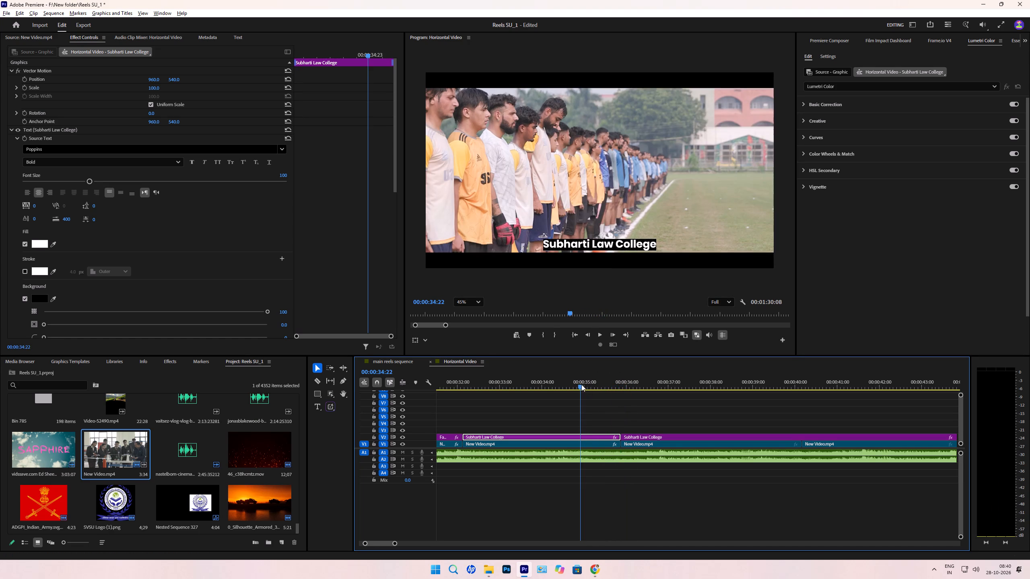
click(497, 435)
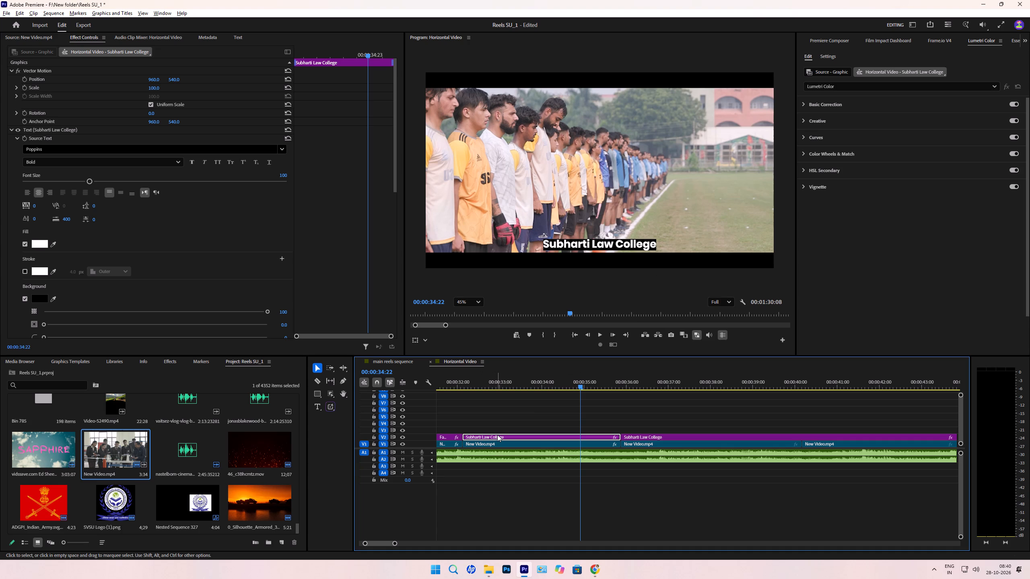
double_click(573, 247)
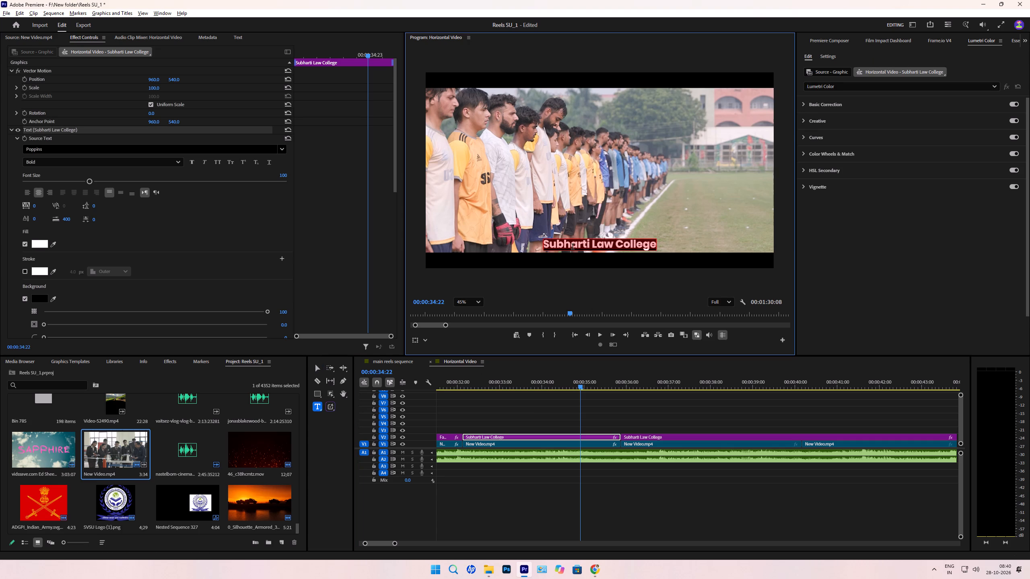
click(315, 366)
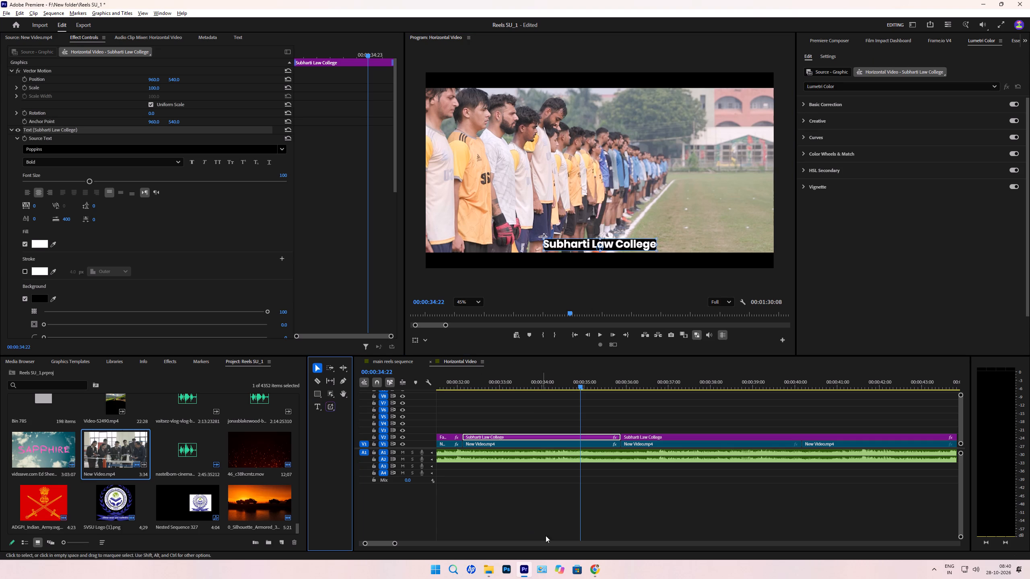